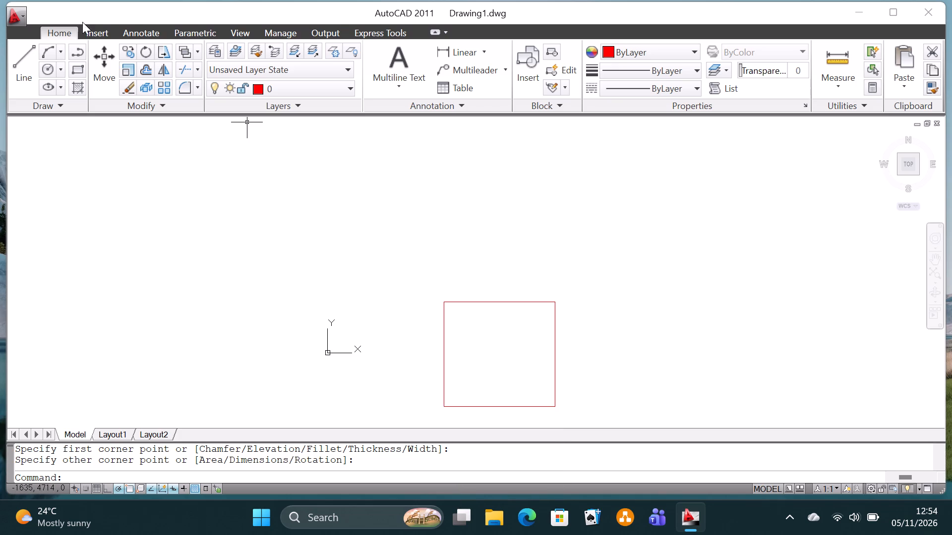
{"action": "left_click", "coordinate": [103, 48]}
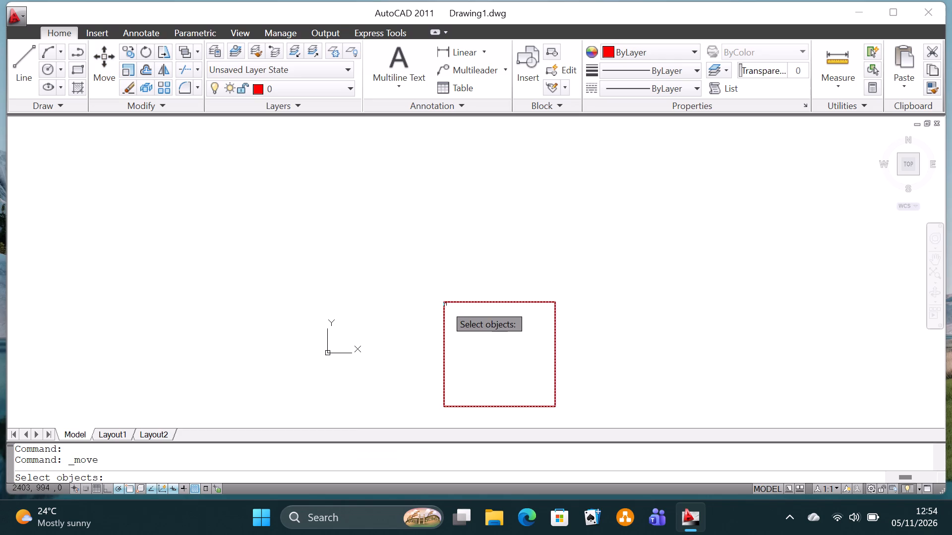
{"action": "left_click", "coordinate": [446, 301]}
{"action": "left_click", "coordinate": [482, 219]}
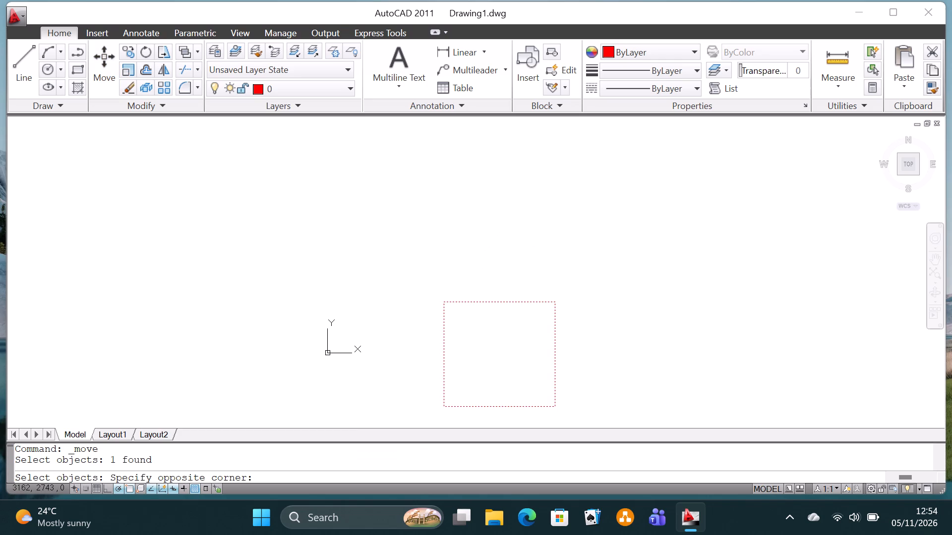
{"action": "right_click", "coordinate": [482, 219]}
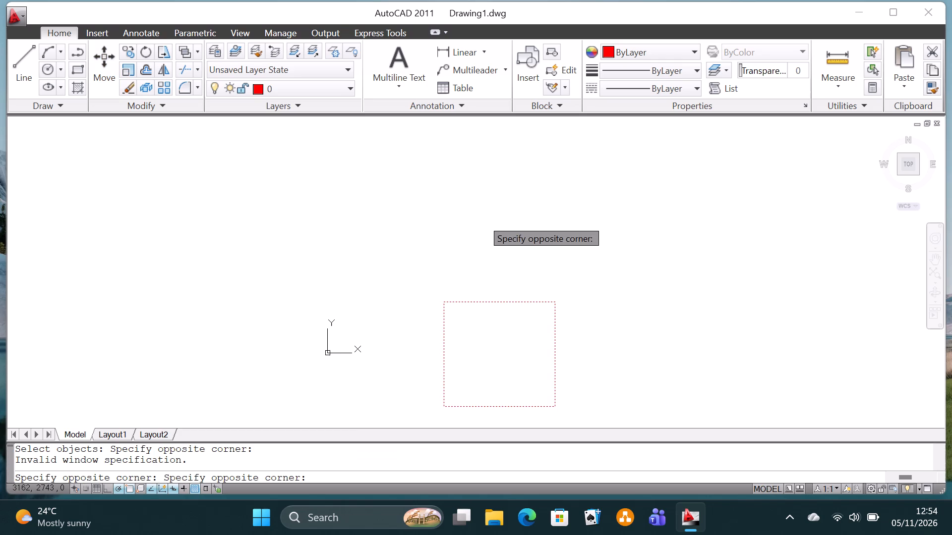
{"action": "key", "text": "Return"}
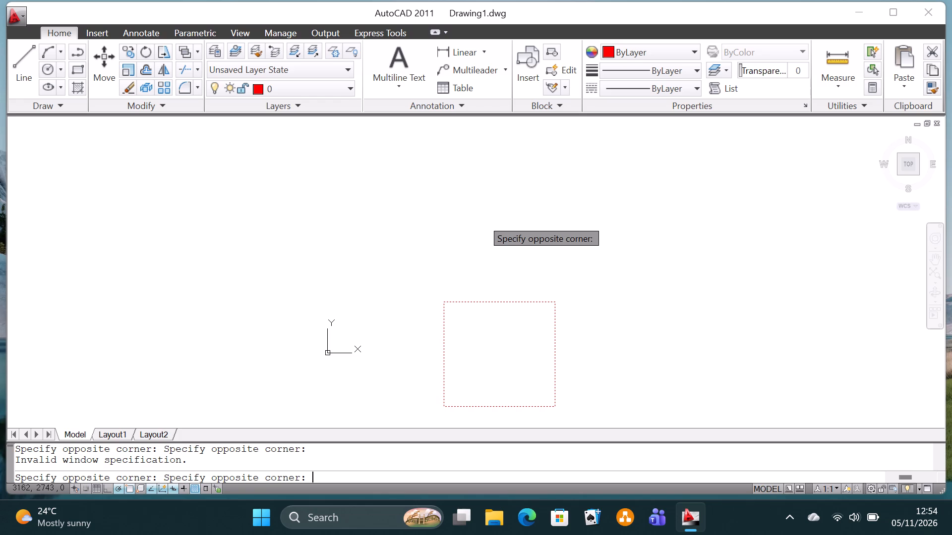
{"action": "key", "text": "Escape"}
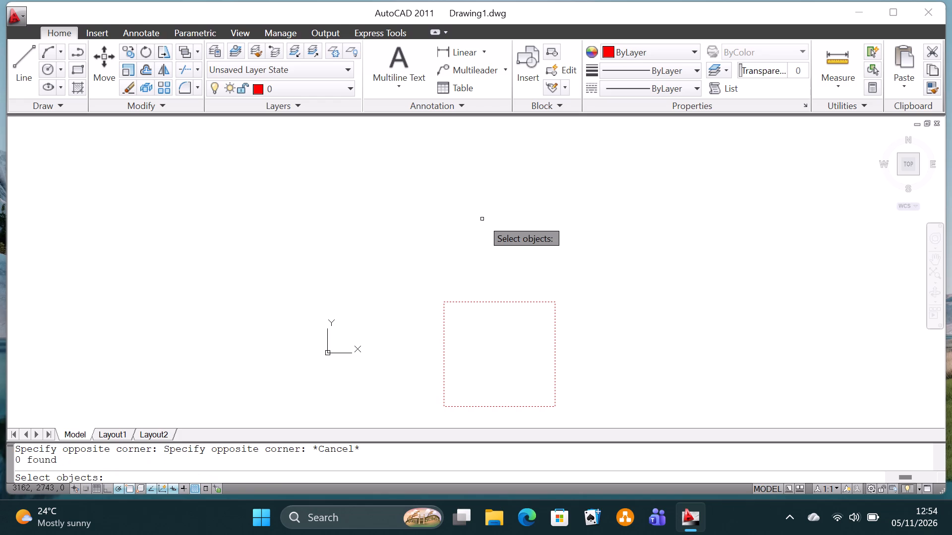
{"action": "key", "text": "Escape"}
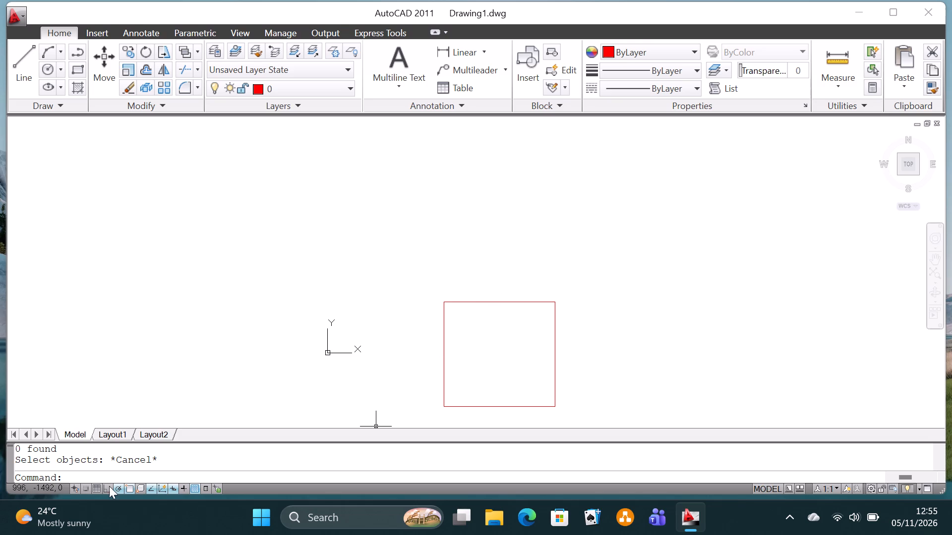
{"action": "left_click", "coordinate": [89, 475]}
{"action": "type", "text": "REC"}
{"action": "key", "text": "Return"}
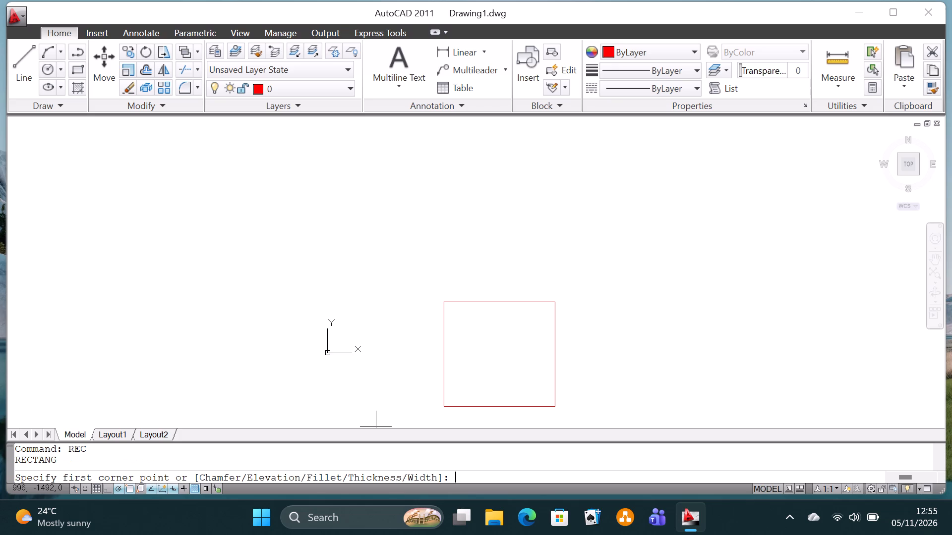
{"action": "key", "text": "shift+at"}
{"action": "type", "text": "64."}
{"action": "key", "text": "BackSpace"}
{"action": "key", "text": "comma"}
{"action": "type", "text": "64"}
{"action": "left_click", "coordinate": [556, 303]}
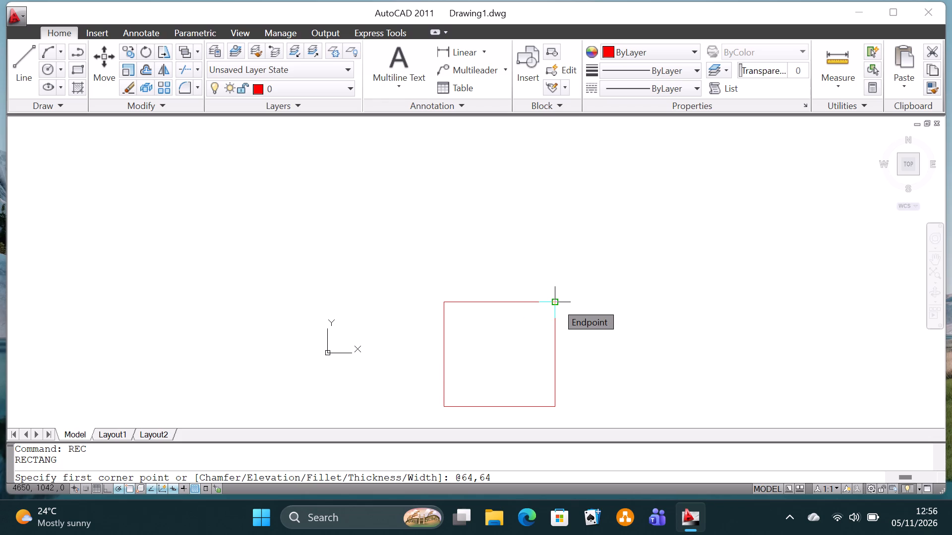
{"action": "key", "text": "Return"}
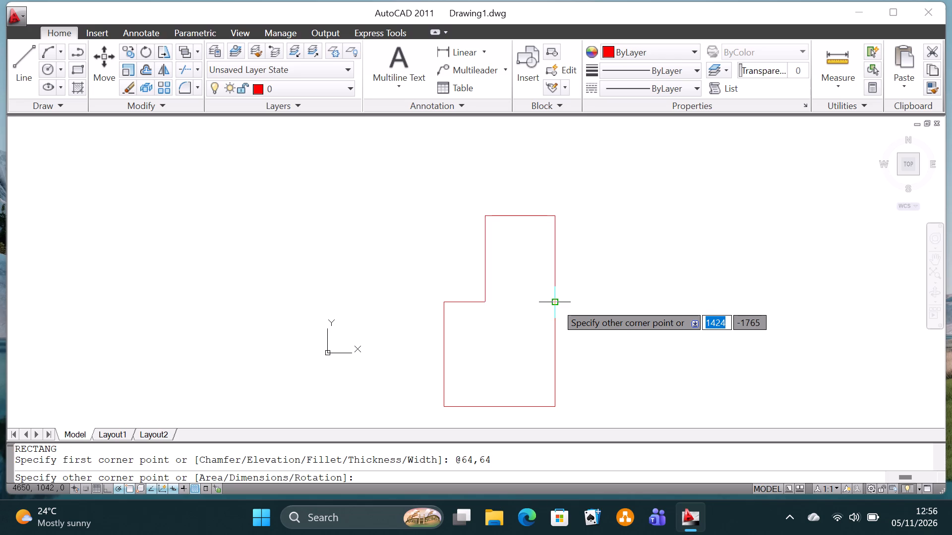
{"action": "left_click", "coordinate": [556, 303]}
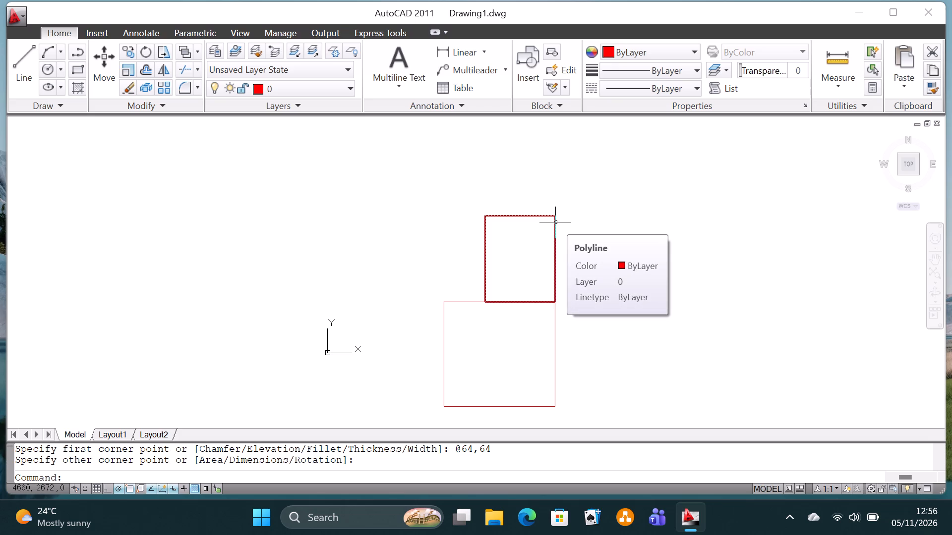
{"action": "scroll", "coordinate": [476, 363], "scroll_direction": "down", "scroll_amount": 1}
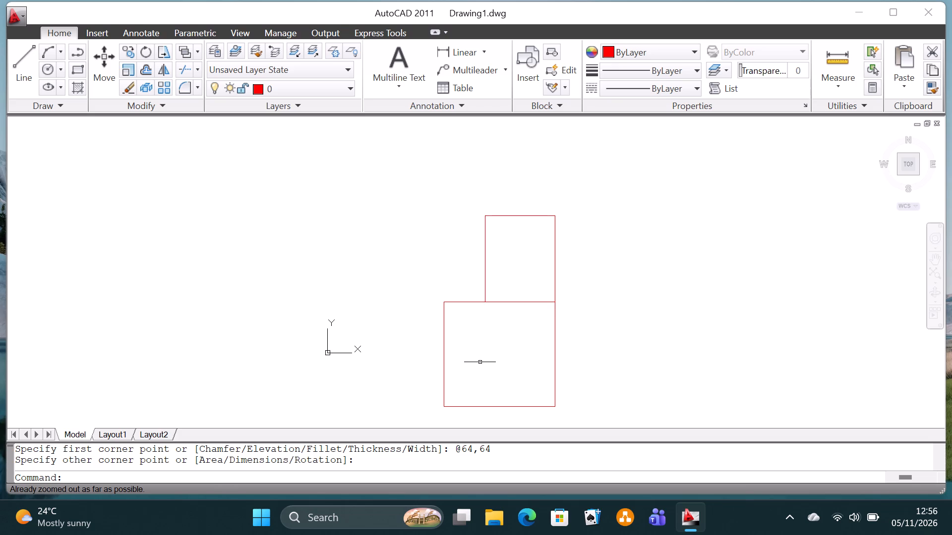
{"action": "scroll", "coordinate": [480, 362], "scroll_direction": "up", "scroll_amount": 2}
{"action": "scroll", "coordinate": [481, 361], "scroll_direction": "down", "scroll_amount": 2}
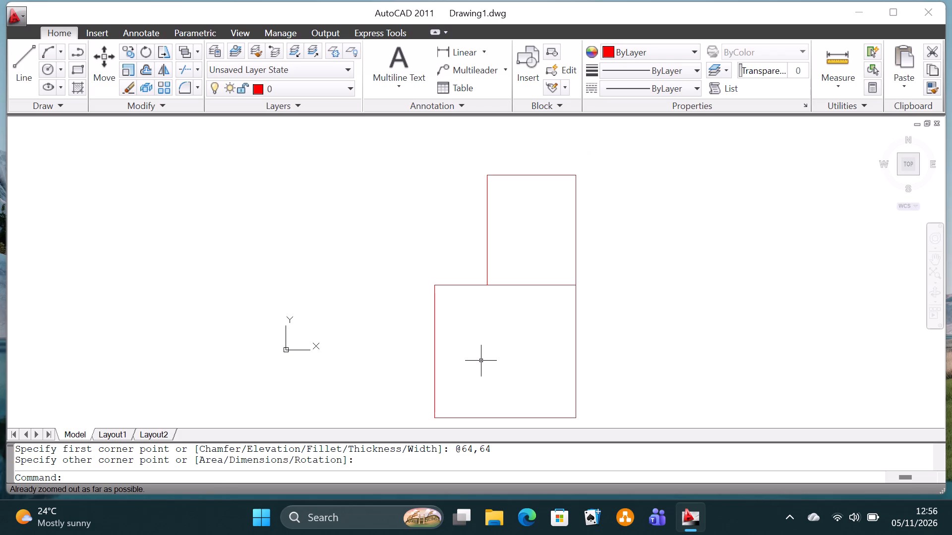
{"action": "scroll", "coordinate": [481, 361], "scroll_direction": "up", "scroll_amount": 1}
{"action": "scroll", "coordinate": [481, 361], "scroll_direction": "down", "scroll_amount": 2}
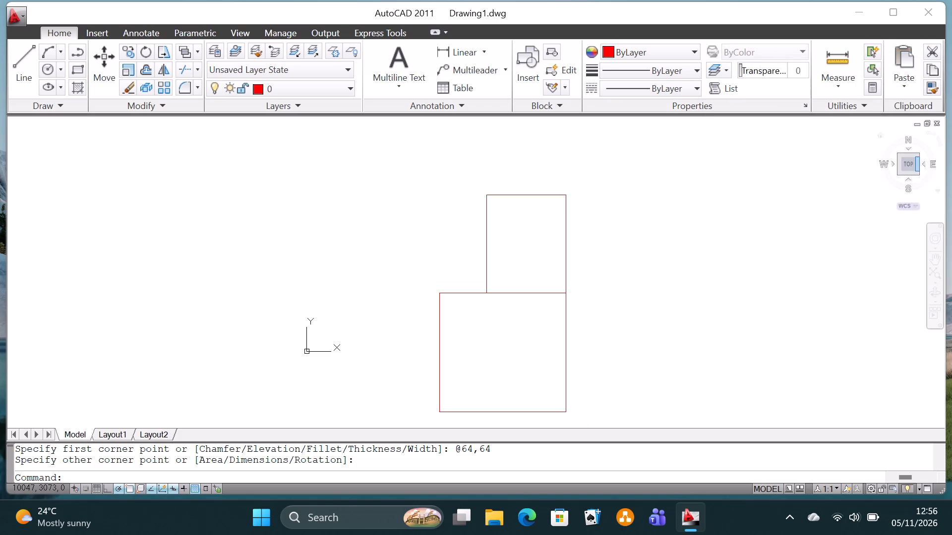
Quit the drawing program without saving the changes to Drawing1.dwg.
{"action": "left_click", "coordinate": [934, 8]}
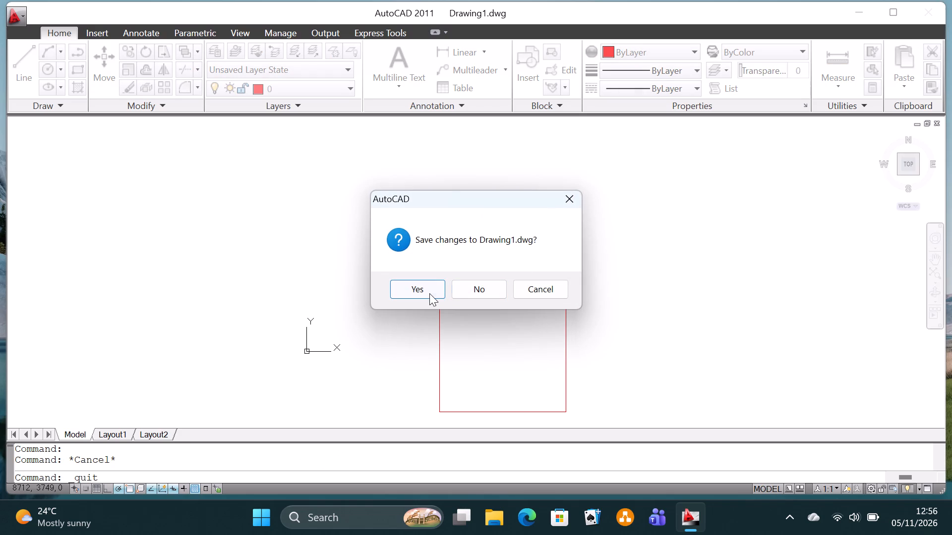
{"action": "left_click", "coordinate": [483, 289]}
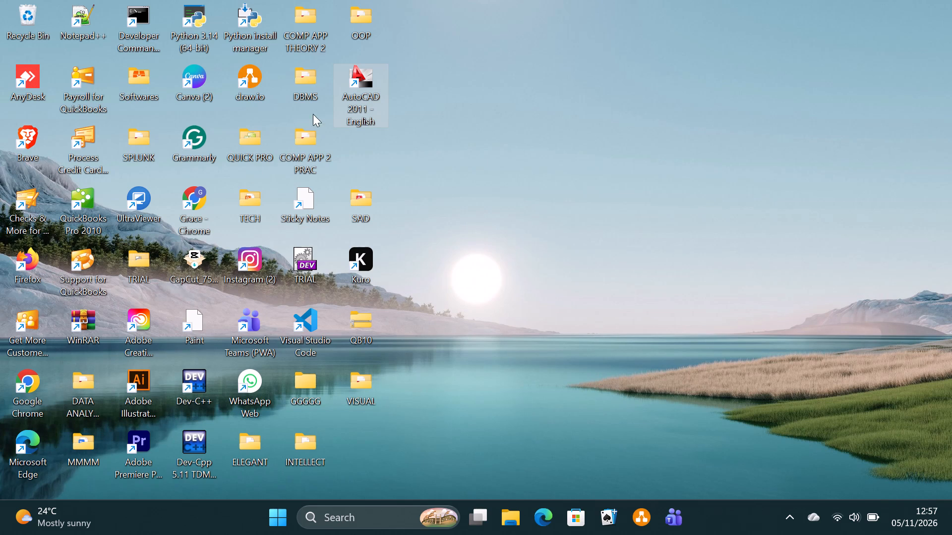
Open QuickBooks Pro 2010 and clear the script error dialogs out of the way of the home page.
{"action": "double_click", "coordinate": [88, 198]}
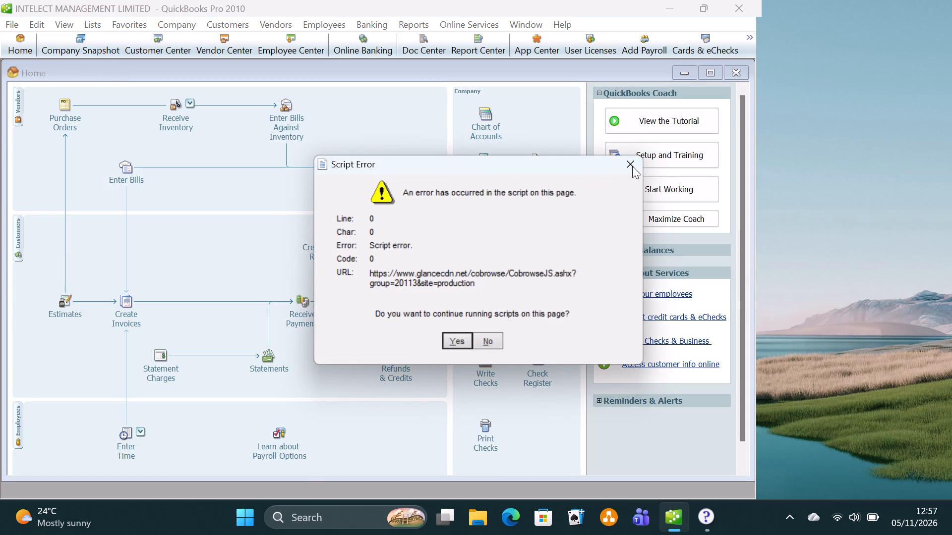
{"action": "left_click", "coordinate": [631, 162]}
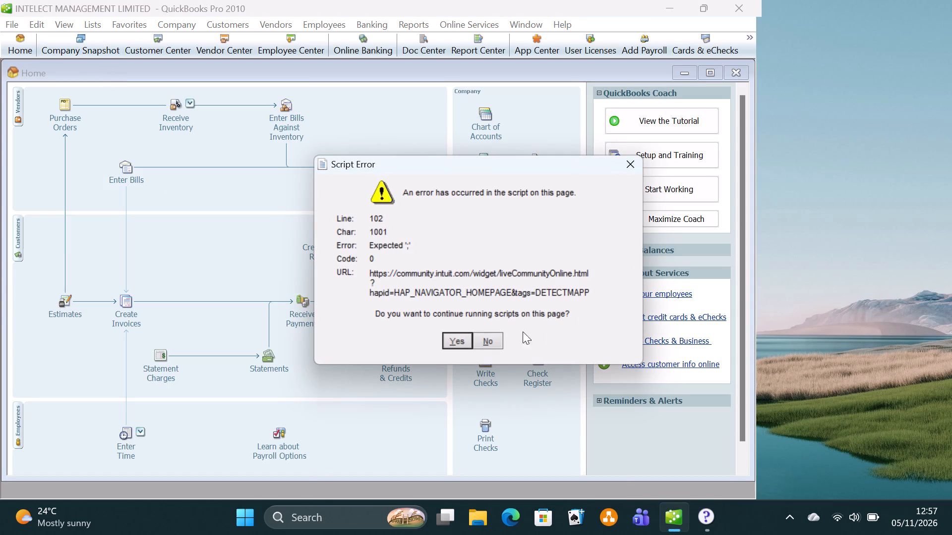
{"action": "left_click", "coordinate": [459, 344]}
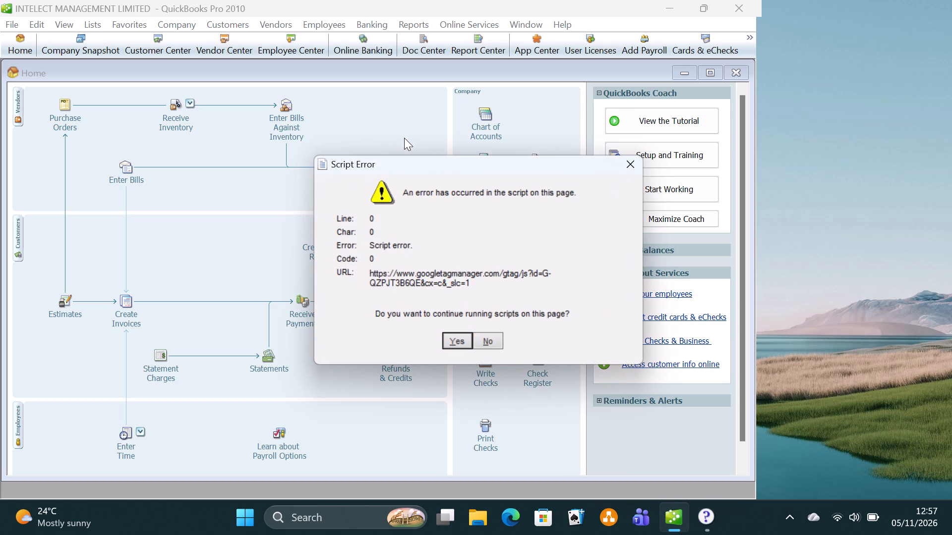
{"action": "left_click_drag", "start_coordinate": [419, 163], "coordinate": [928, 0]}
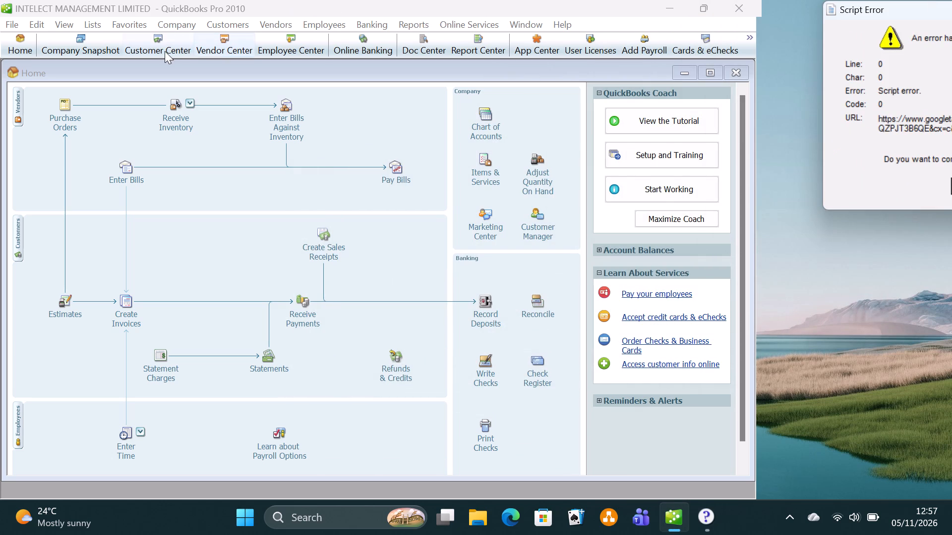
Start a new company file and skip the EasyStep Interview to reach the company information form.
{"action": "left_click", "coordinate": [14, 23]}
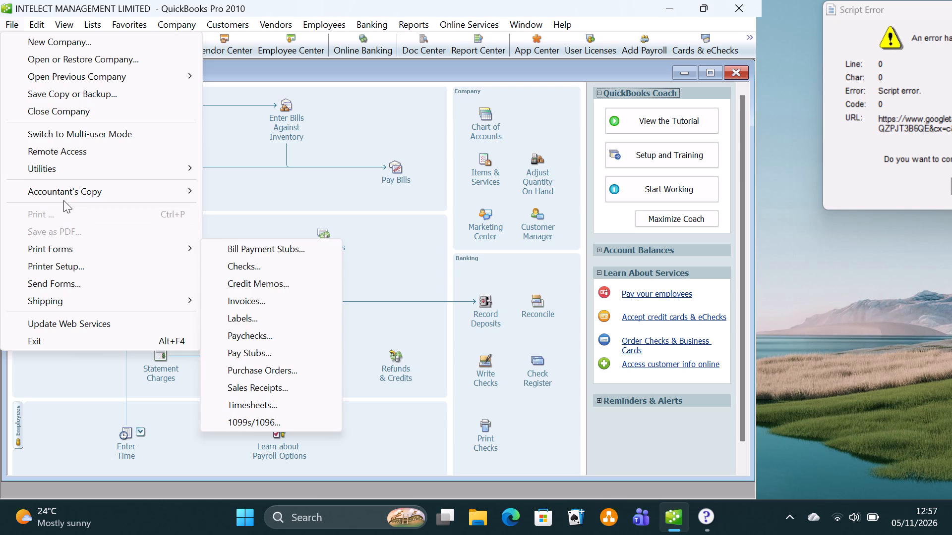
{"action": "left_click", "coordinate": [62, 42]}
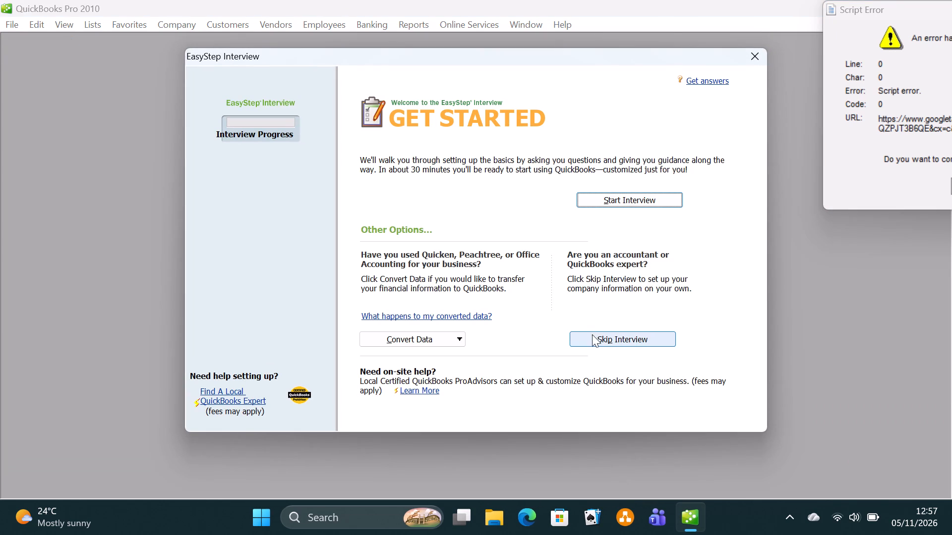
{"action": "left_click", "coordinate": [594, 335]}
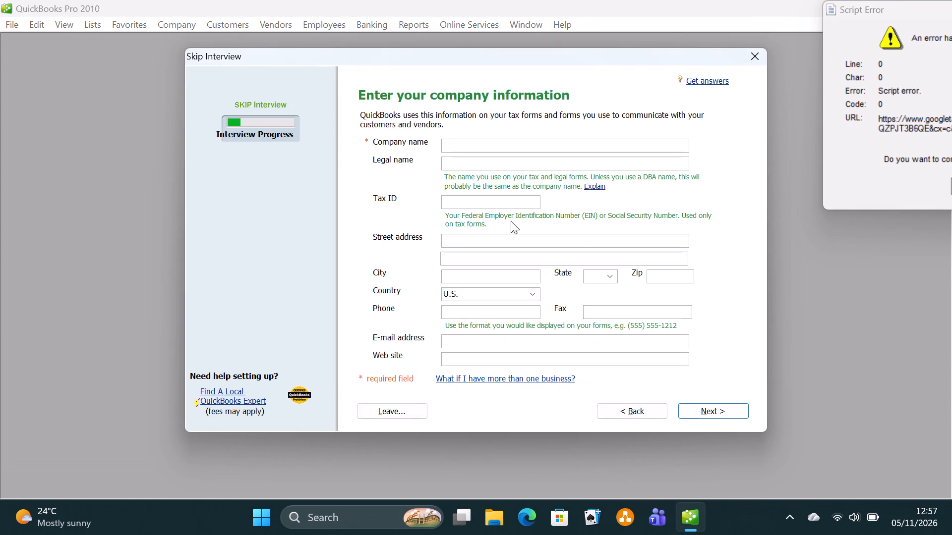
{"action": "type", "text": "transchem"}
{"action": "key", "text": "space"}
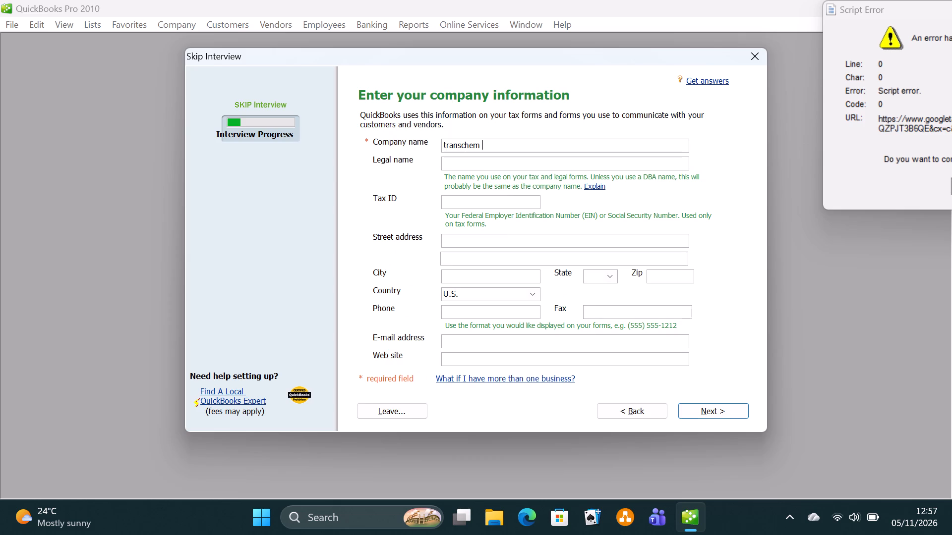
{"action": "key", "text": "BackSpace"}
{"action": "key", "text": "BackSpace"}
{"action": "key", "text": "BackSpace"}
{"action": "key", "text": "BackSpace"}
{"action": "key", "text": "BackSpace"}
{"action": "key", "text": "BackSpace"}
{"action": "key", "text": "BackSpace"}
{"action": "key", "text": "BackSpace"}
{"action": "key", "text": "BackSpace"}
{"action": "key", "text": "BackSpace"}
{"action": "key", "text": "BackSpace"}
Enter TRANSCHEM LTD as the company name.
{"action": "type", "text": "TRANS"}
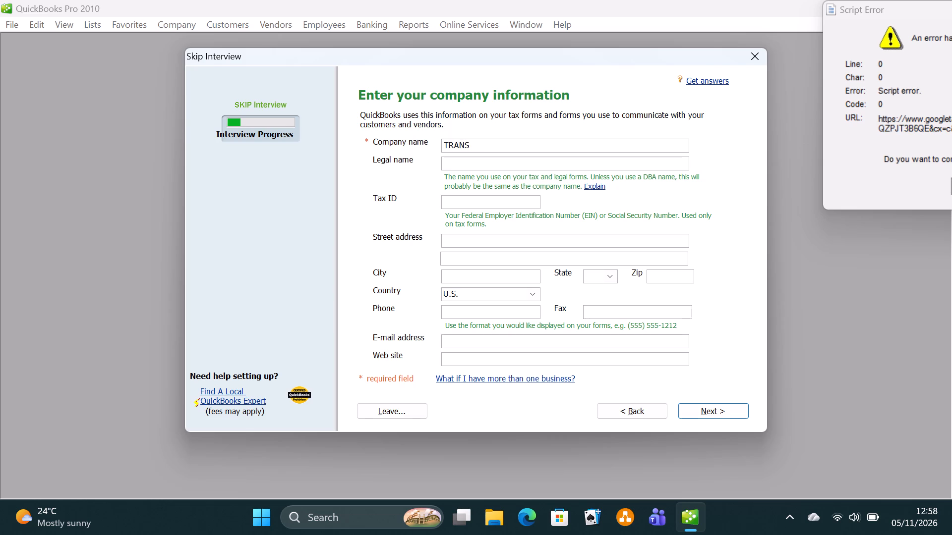
{"action": "type", "text": "CHEM"}
{"action": "key", "text": "space"}
{"action": "type", "text": "LTD"}
Enter the company's P.O. box on the first line of the street address.
{"action": "left_click", "coordinate": [455, 242]}
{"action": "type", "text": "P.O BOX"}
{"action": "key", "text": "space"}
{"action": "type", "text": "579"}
Correct the last digit of the P.O. box number in the street address to 0.
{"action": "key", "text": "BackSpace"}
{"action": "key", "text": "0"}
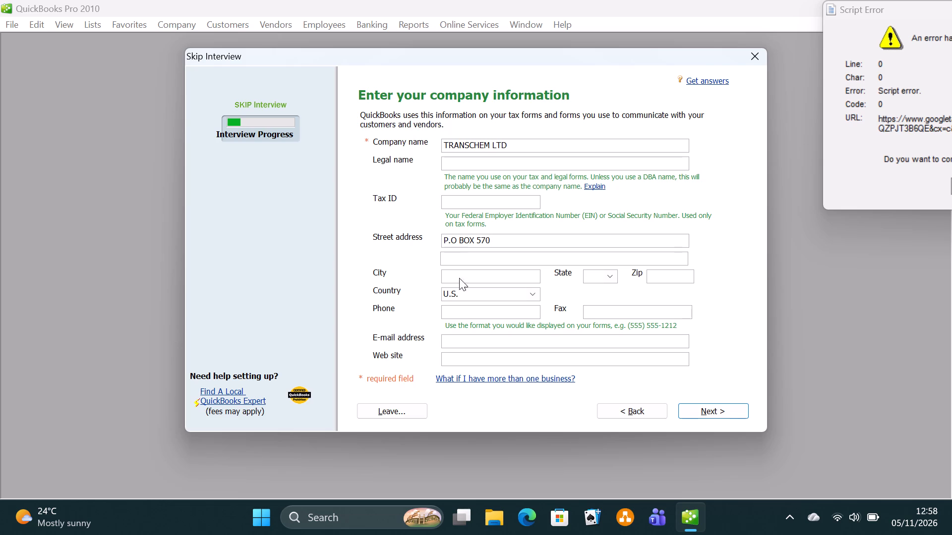
Complete the company address with city NAIROBI, state KY, zip 00700 and country Other, and continue to the company organization question.
{"action": "left_click", "coordinate": [453, 277]}
{"action": "type", "text": "NA"}
{"action": "type", "text": "IROBI"}
{"action": "left_click", "coordinate": [611, 280]}
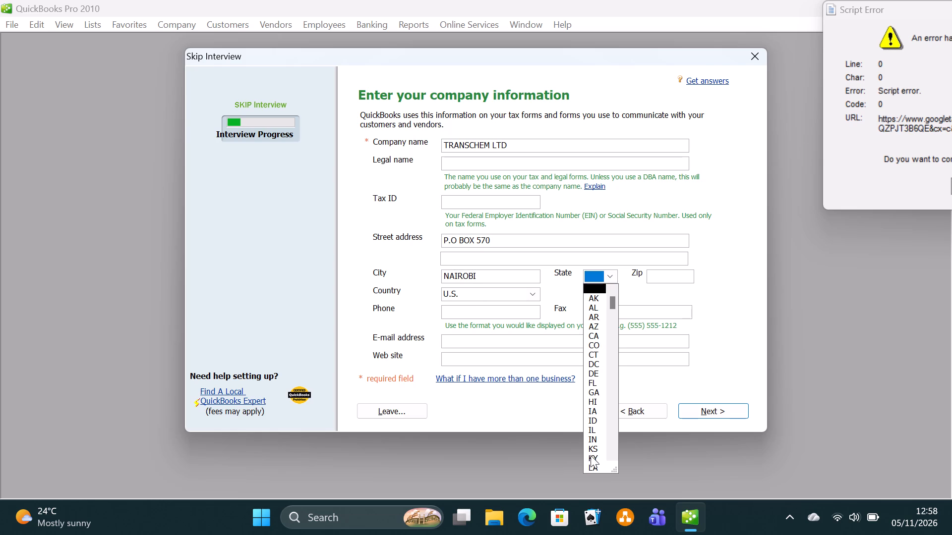
{"action": "left_click", "coordinate": [594, 457]}
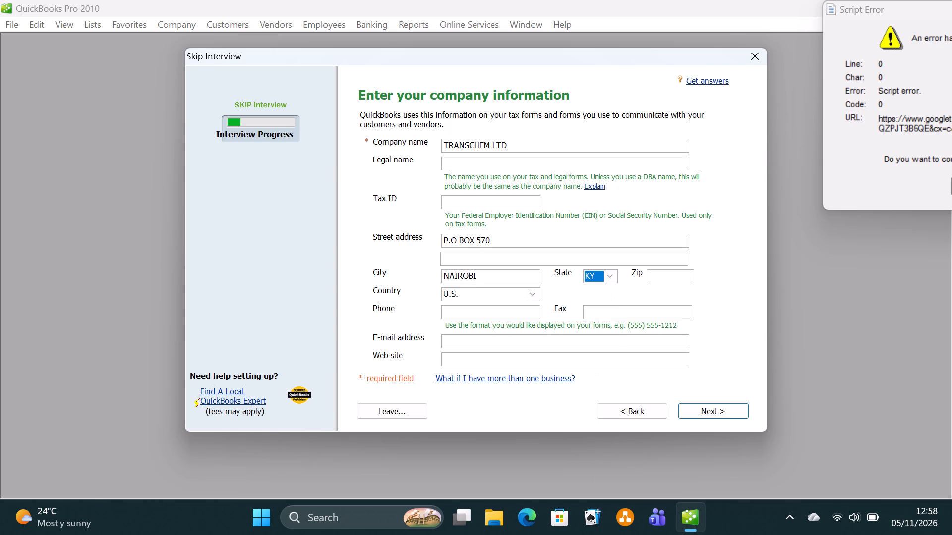
{"action": "left_click", "coordinate": [661, 276]}
{"action": "type", "text": "00"}
{"action": "type", "text": "700"}
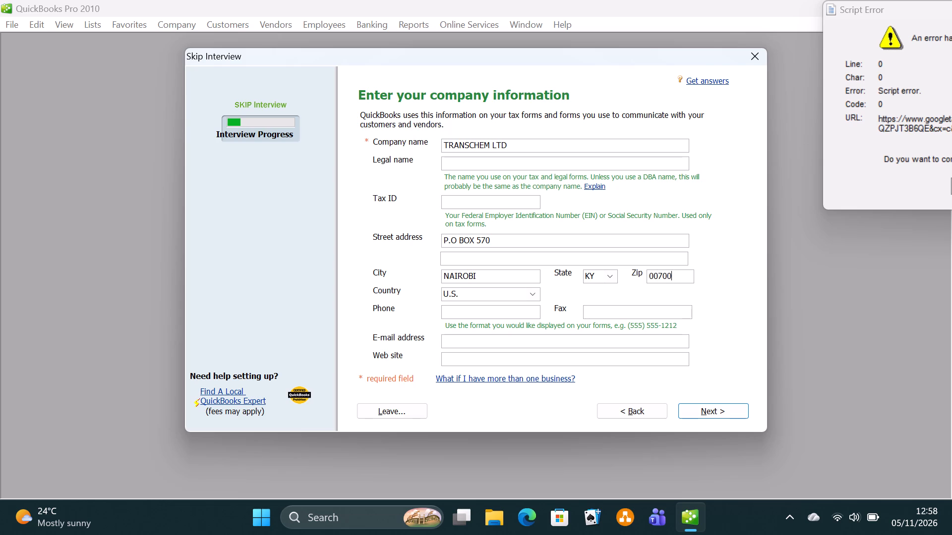
{"action": "left_click", "coordinate": [528, 292]}
{"action": "left_click", "coordinate": [476, 428]}
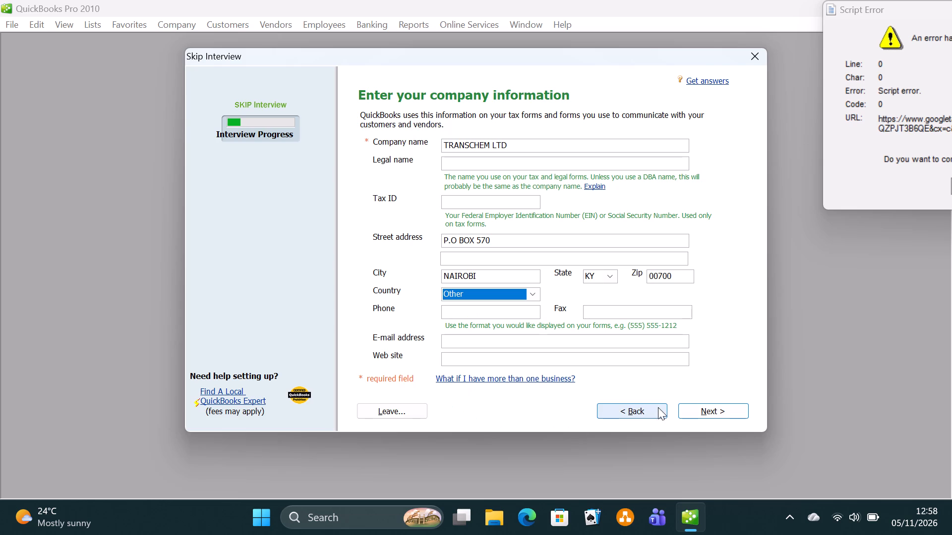
{"action": "left_click", "coordinate": [687, 410]}
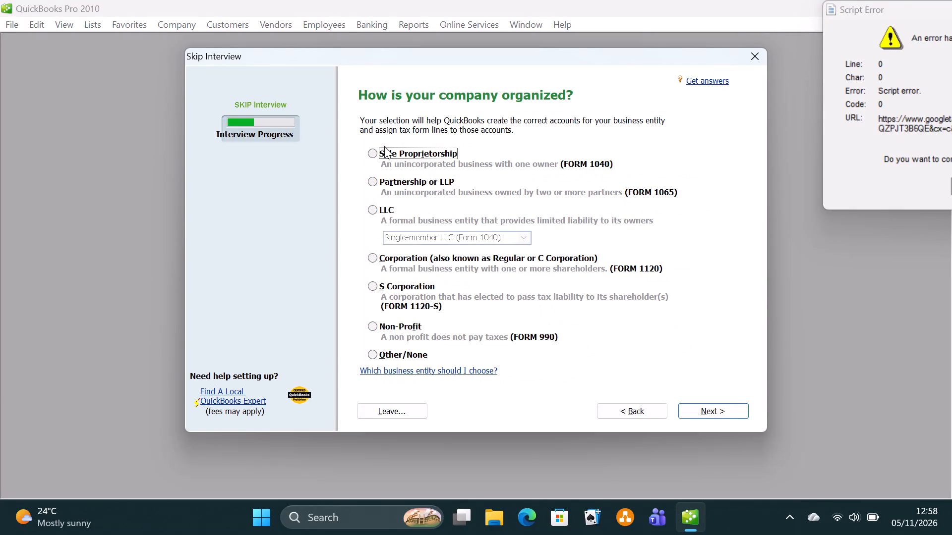
Choose Sole Proprietorship as the company's organization type and continue.
{"action": "left_click", "coordinate": [374, 153]}
{"action": "left_click", "coordinate": [700, 410]}
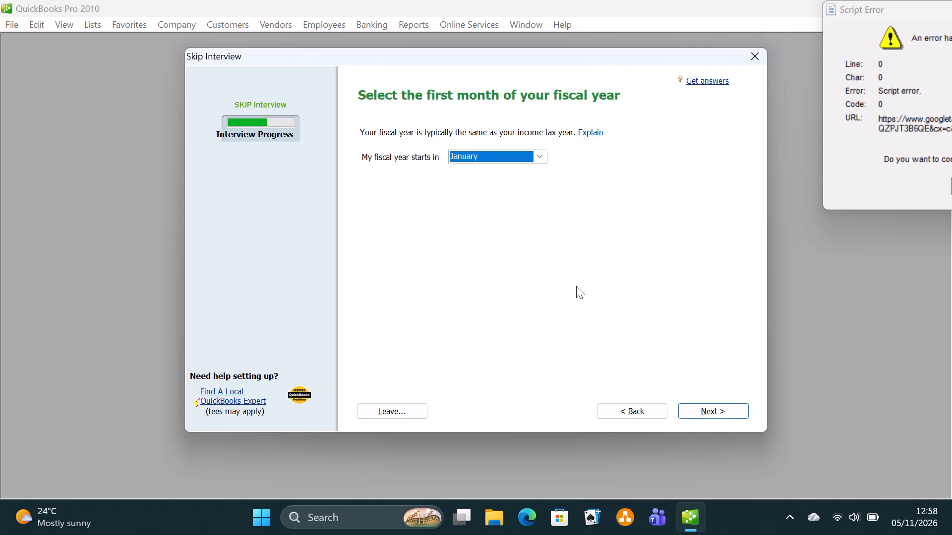
Set November as the first month of the fiscal year and continue to the industry selection.
{"action": "left_click", "coordinate": [540, 159]}
{"action": "left_click", "coordinate": [461, 264]}
{"action": "left_click", "coordinate": [692, 411]}
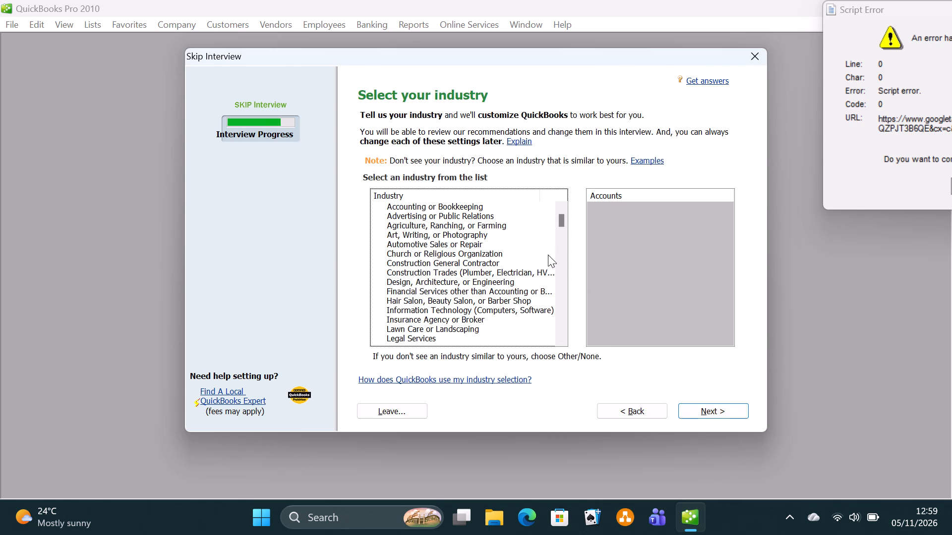
Select Medical, Dental, or Health Service as the company's industry and continue.
{"action": "left_click_drag", "start_coordinate": [563, 220], "coordinate": [563, 222]}
{"action": "left_click_drag", "start_coordinate": [563, 222], "coordinate": [564, 229]}
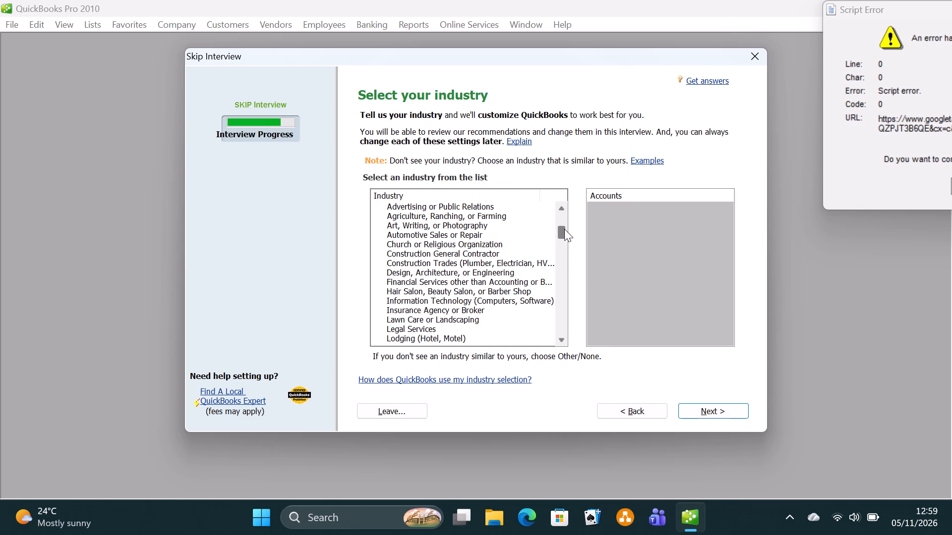
{"action": "left_click_drag", "start_coordinate": [564, 229], "coordinate": [565, 229]}
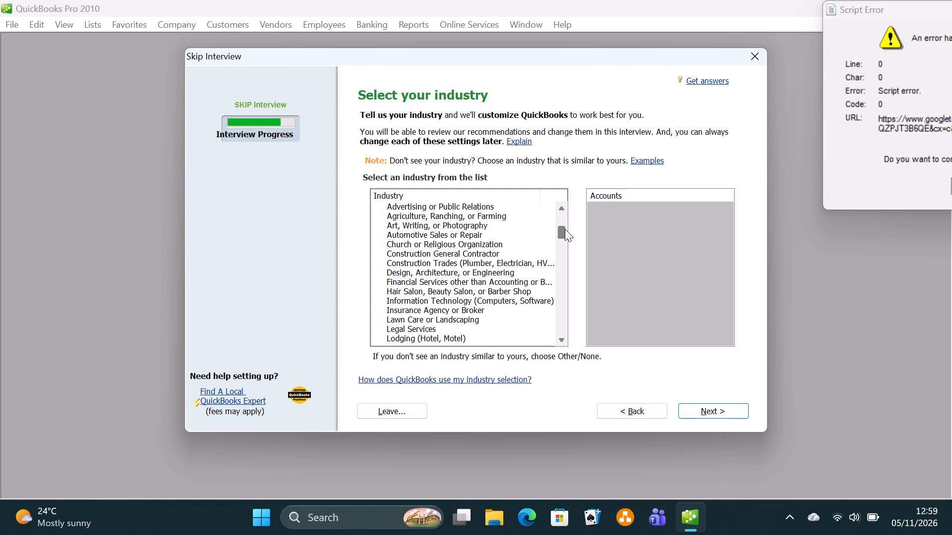
{"action": "left_click_drag", "start_coordinate": [565, 229], "coordinate": [566, 237]}
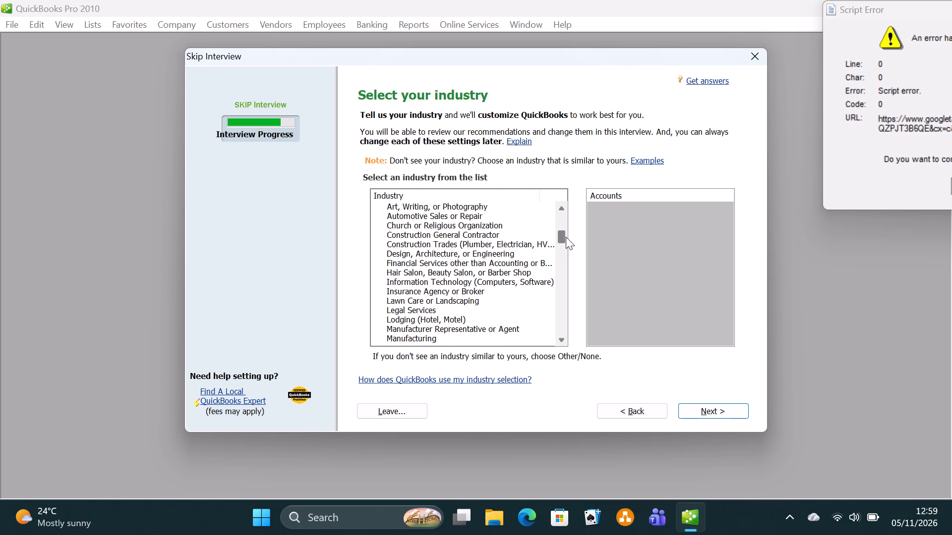
{"action": "left_click_drag", "start_coordinate": [566, 237], "coordinate": [568, 251]}
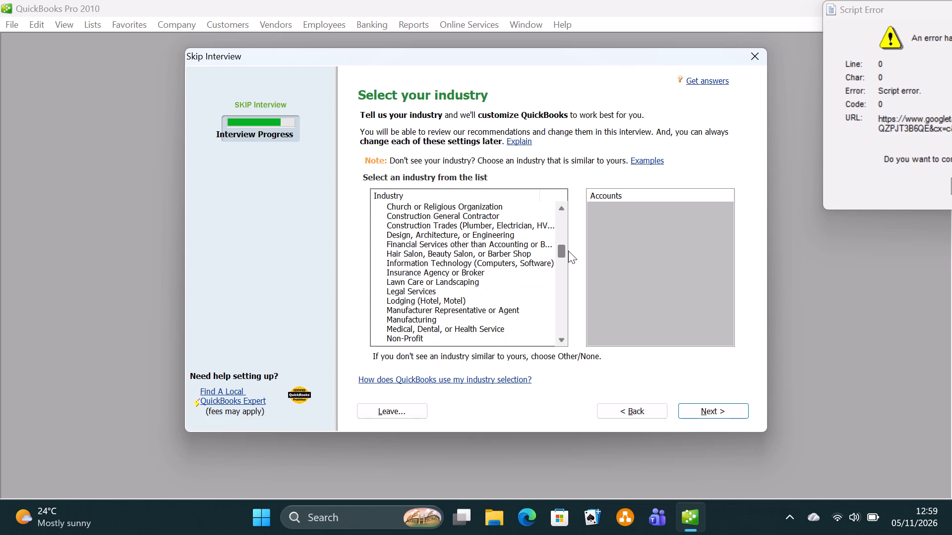
{"action": "left_click_drag", "start_coordinate": [568, 251], "coordinate": [570, 255]}
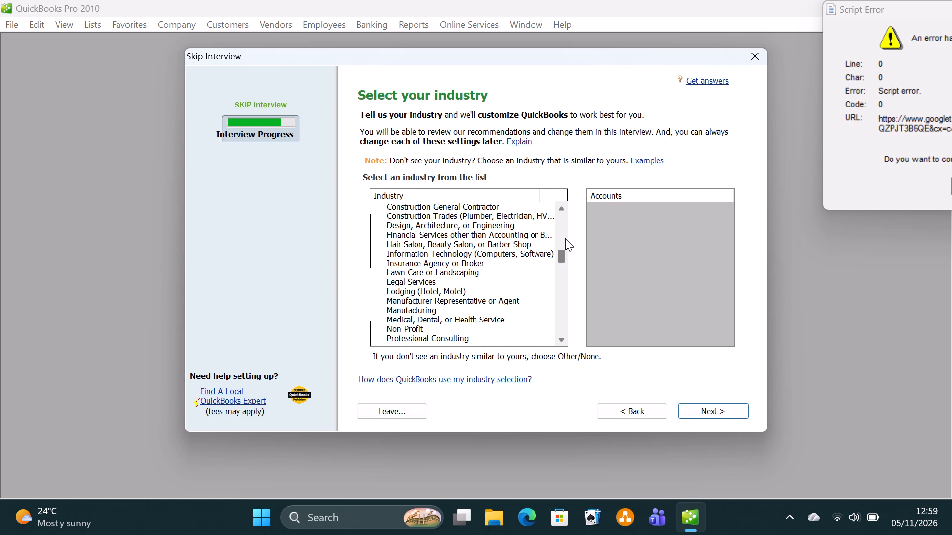
{"action": "left_click_drag", "start_coordinate": [564, 254], "coordinate": [565, 268]}
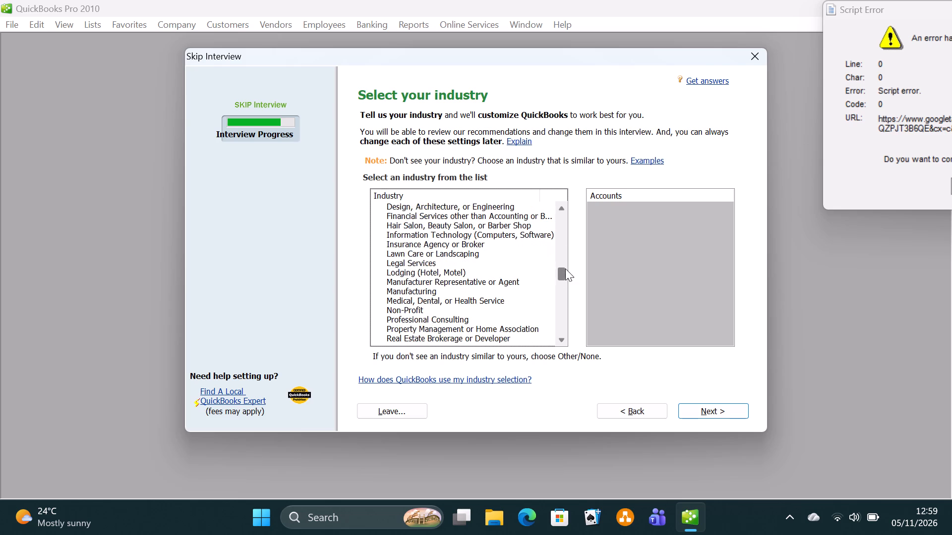
{"action": "left_click_drag", "start_coordinate": [565, 268], "coordinate": [571, 323]}
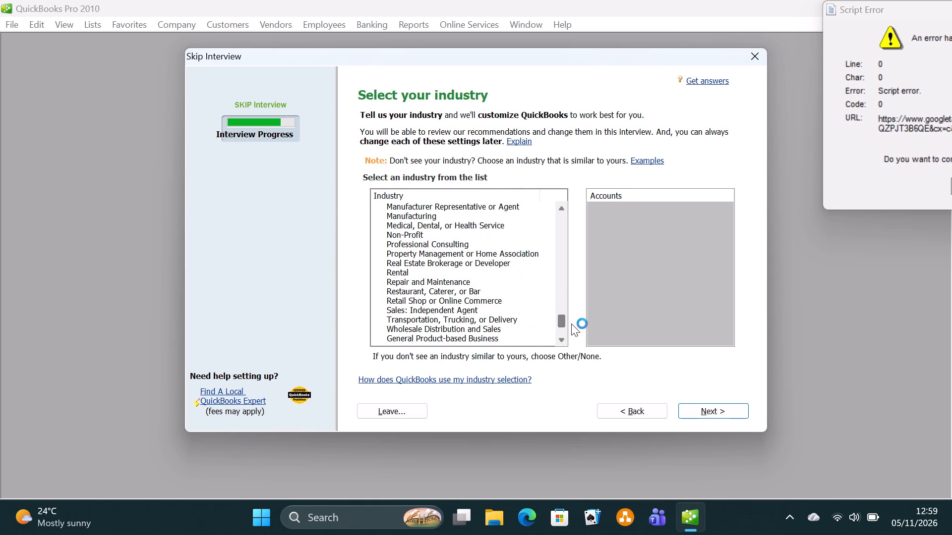
{"action": "left_click_drag", "start_coordinate": [571, 323], "coordinate": [571, 327]}
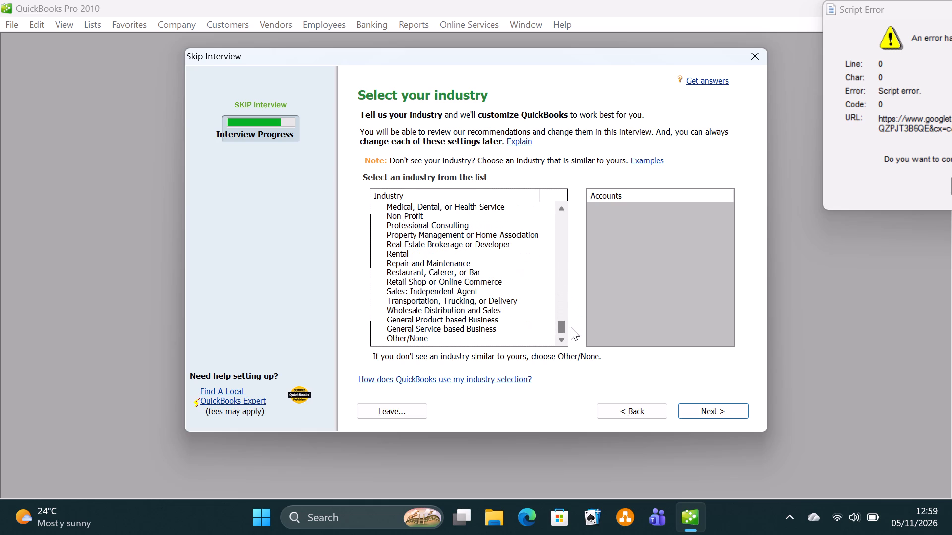
{"action": "left_click_drag", "start_coordinate": [571, 327], "coordinate": [574, 300]}
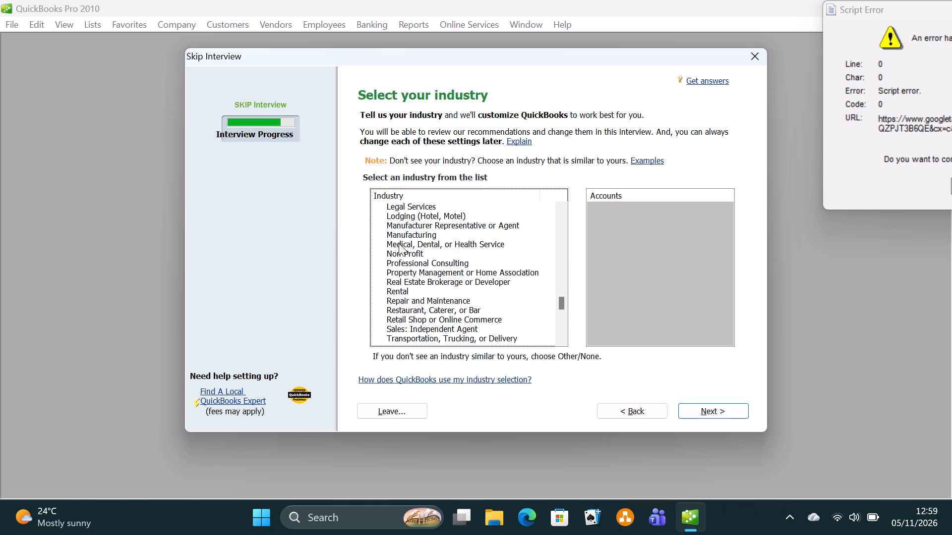
{"action": "left_click", "coordinate": [433, 245]}
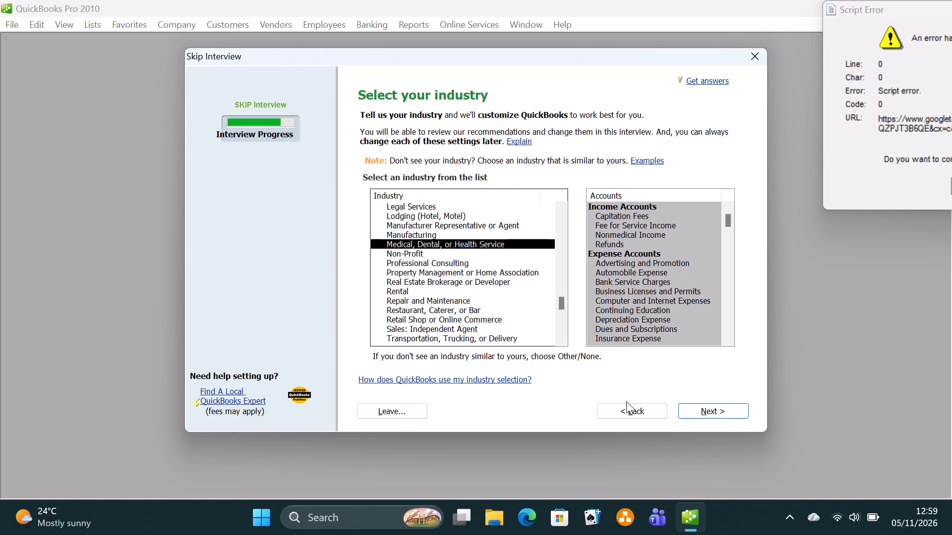
{"action": "left_click", "coordinate": [720, 411]}
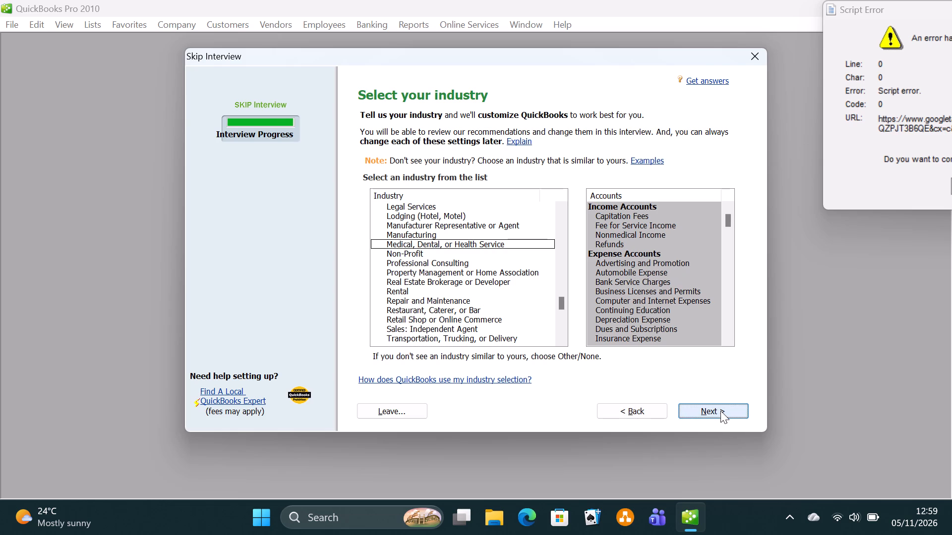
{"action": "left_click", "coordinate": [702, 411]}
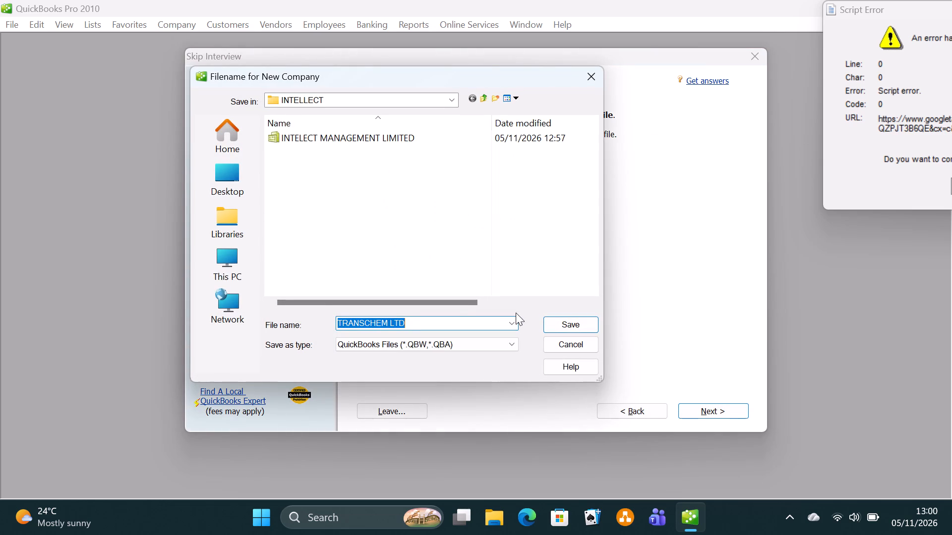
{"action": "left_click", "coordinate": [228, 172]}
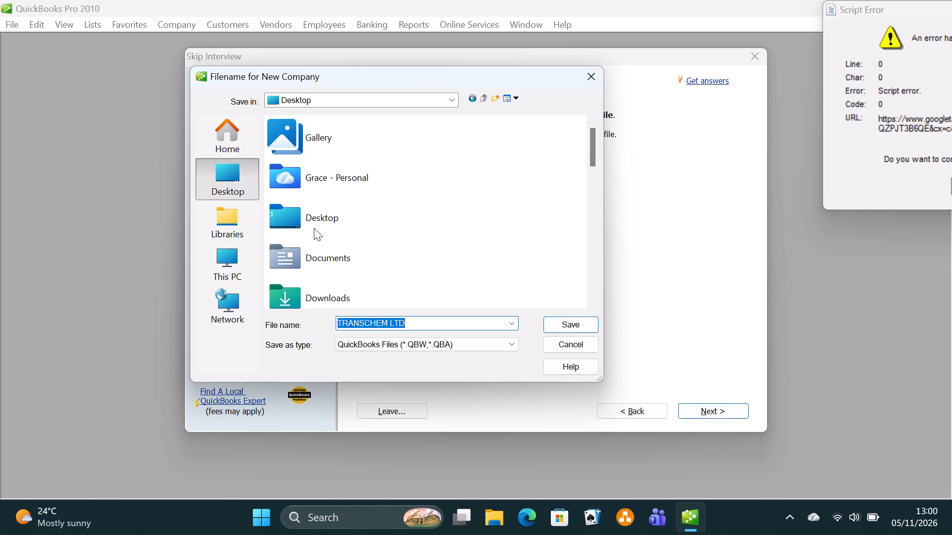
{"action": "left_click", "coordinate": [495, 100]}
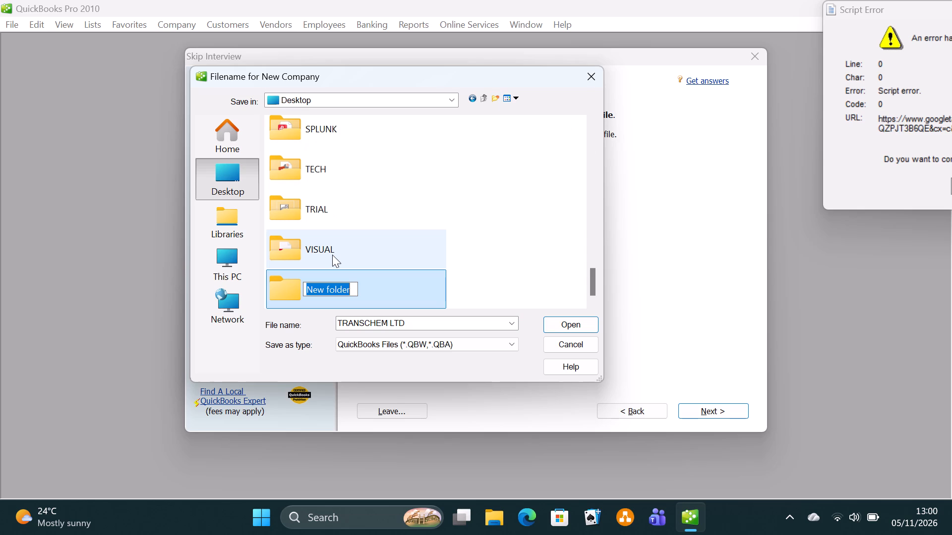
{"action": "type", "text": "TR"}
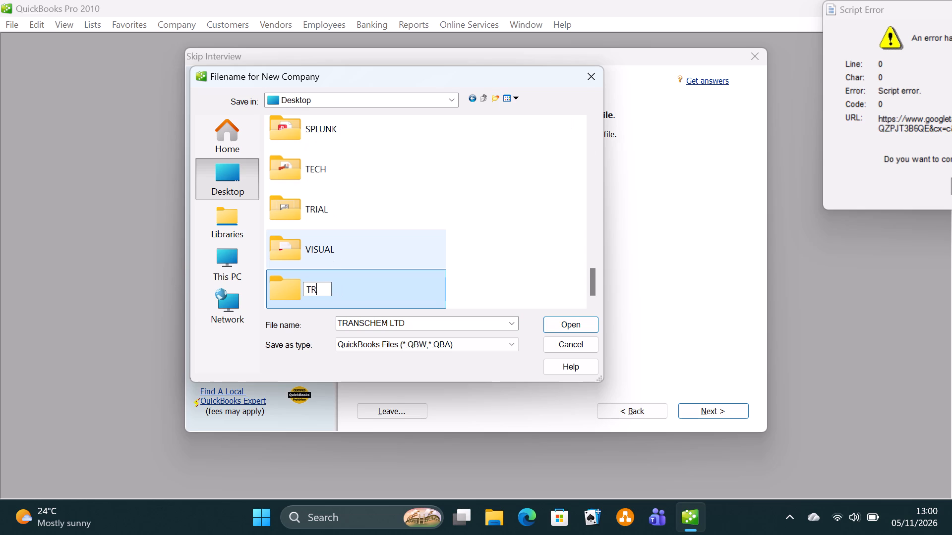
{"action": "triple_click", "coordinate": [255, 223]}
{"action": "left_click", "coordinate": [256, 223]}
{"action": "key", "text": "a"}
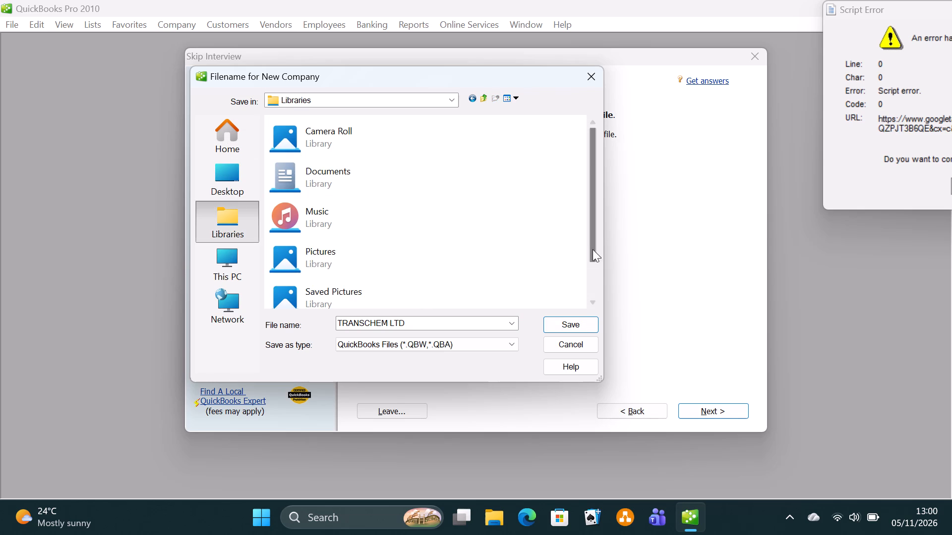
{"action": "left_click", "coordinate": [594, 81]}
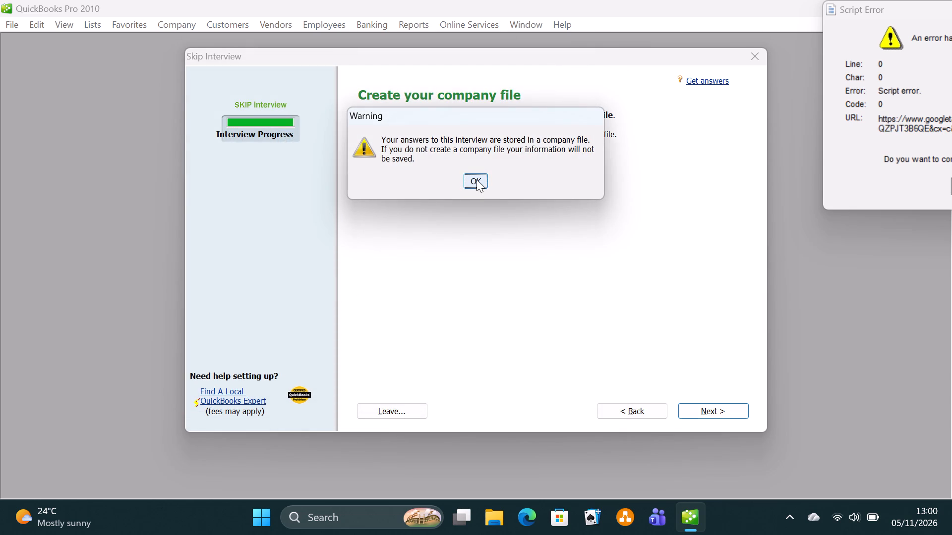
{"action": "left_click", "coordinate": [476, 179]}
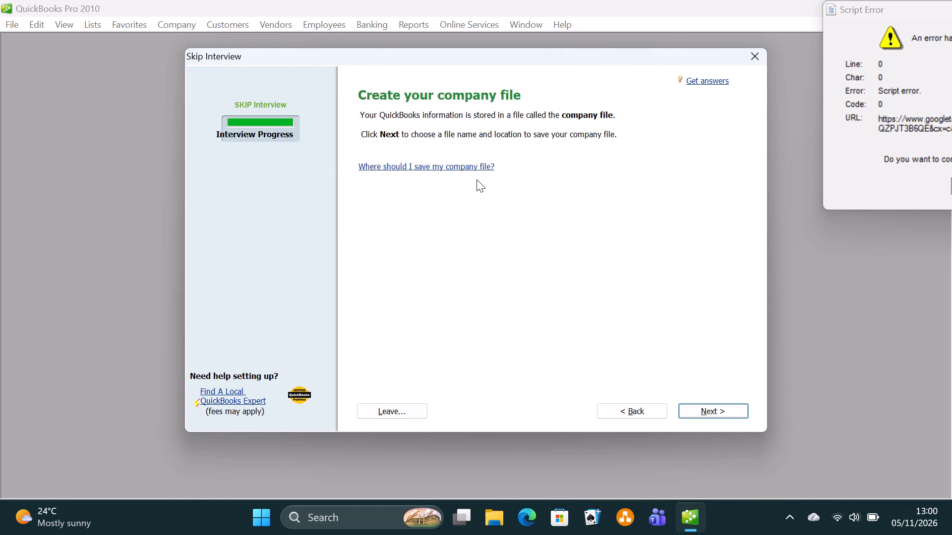
Create a folder named TRANSCHEM on the Desktop and save the company file TRANSCHEM LTD in it.
{"action": "left_click", "coordinate": [700, 408]}
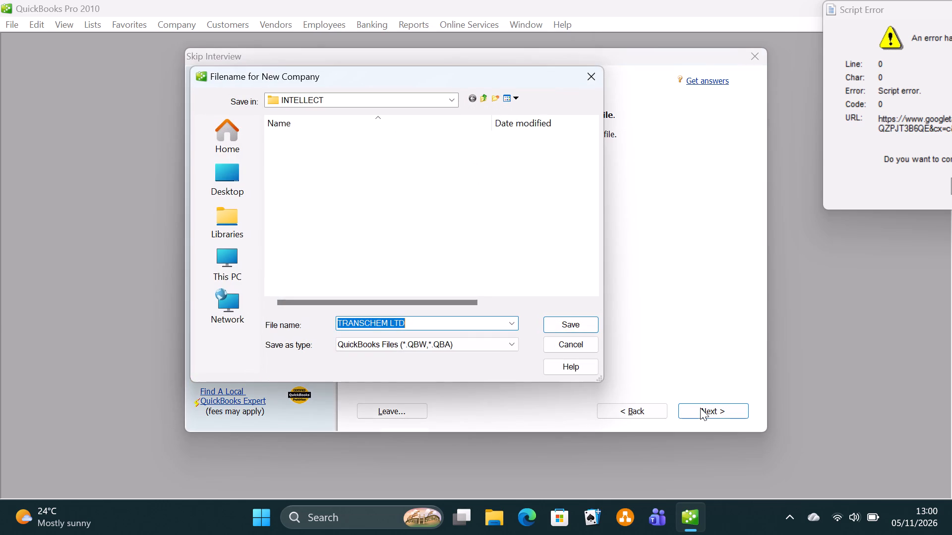
{"action": "left_click", "coordinate": [227, 179]}
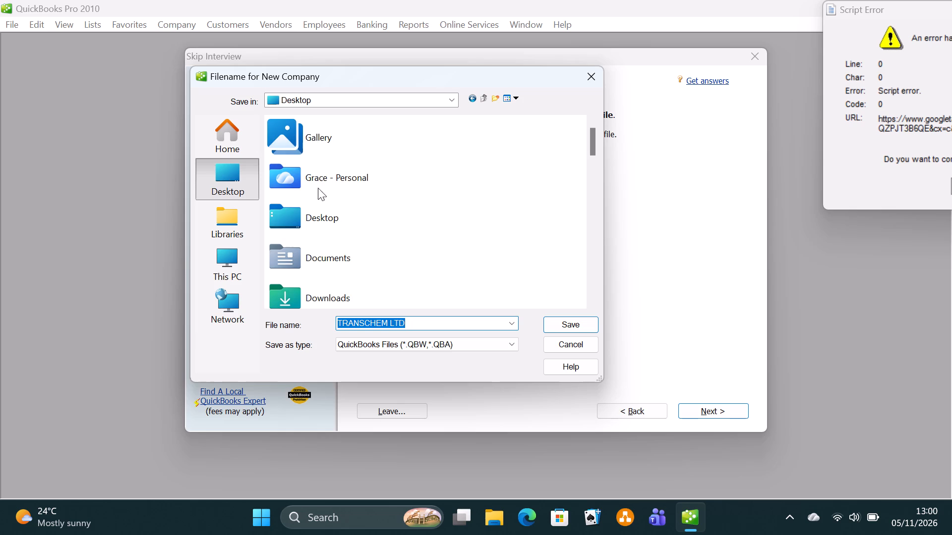
{"action": "left_click", "coordinate": [493, 97]}
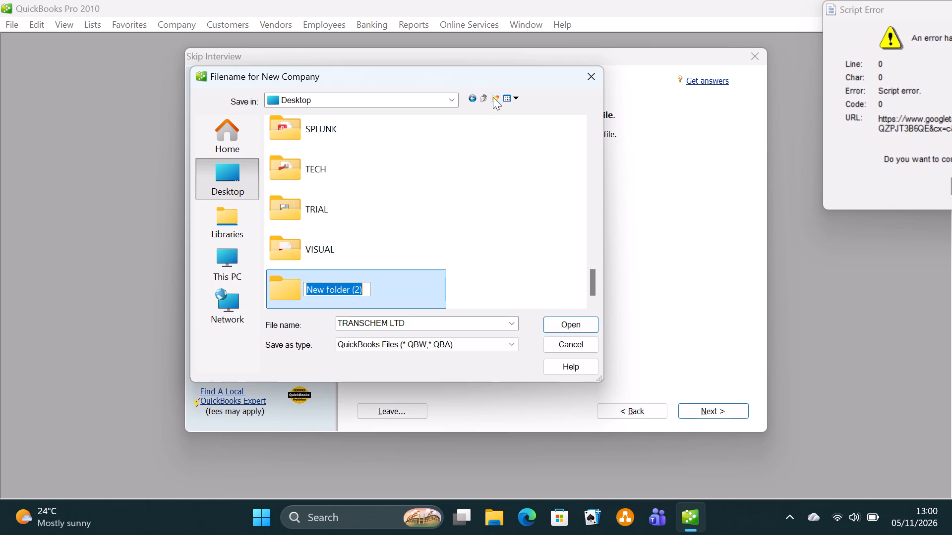
{"action": "type", "text": "ta"}
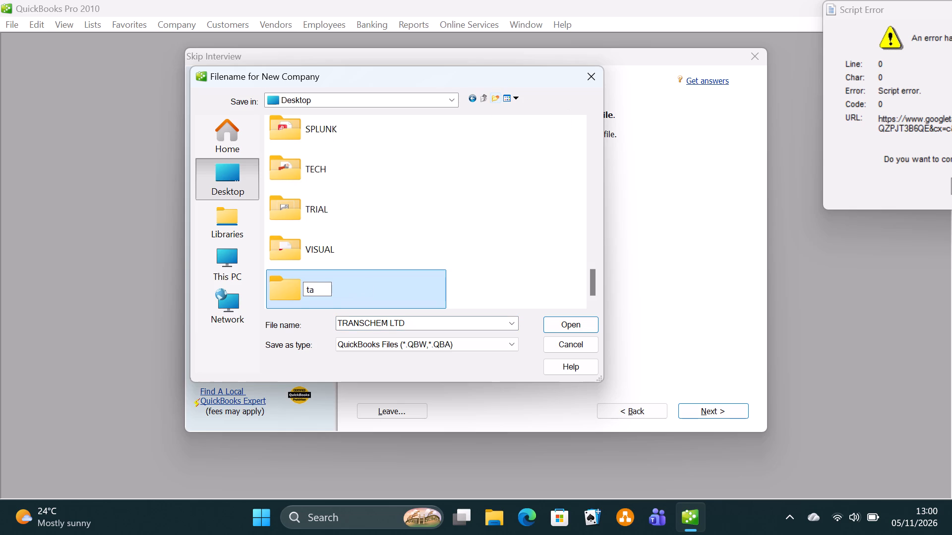
{"action": "key", "text": "BackSpace"}
{"action": "key", "text": "BackSpace"}
{"action": "type", "text": "TRAN"}
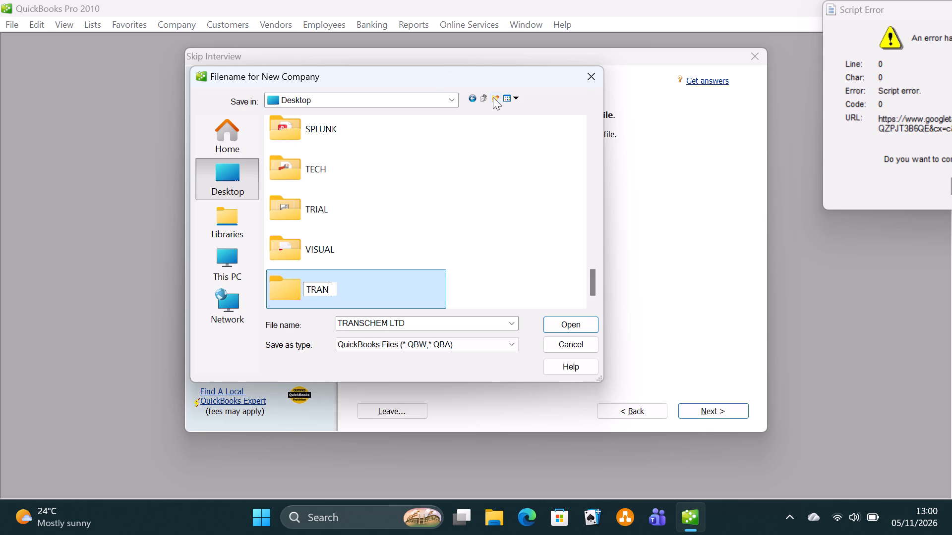
{"action": "type", "text": "SCHEM"}
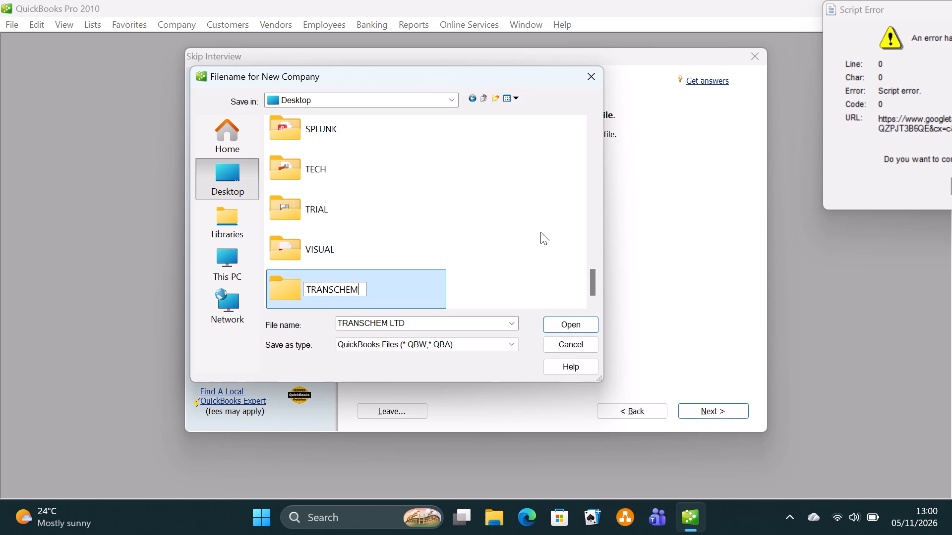
{"action": "left_click", "coordinate": [572, 325]}
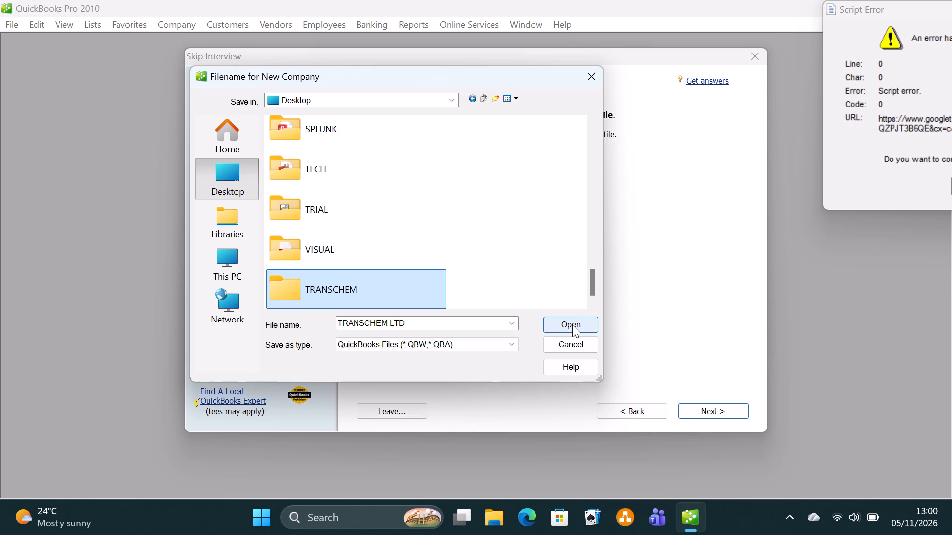
{"action": "left_click", "coordinate": [572, 325]}
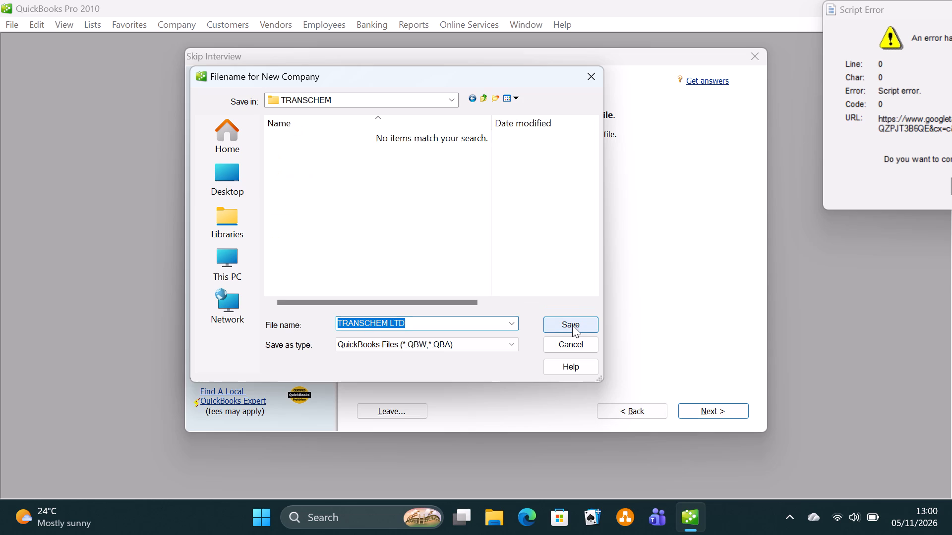
{"action": "left_click", "coordinate": [572, 325]}
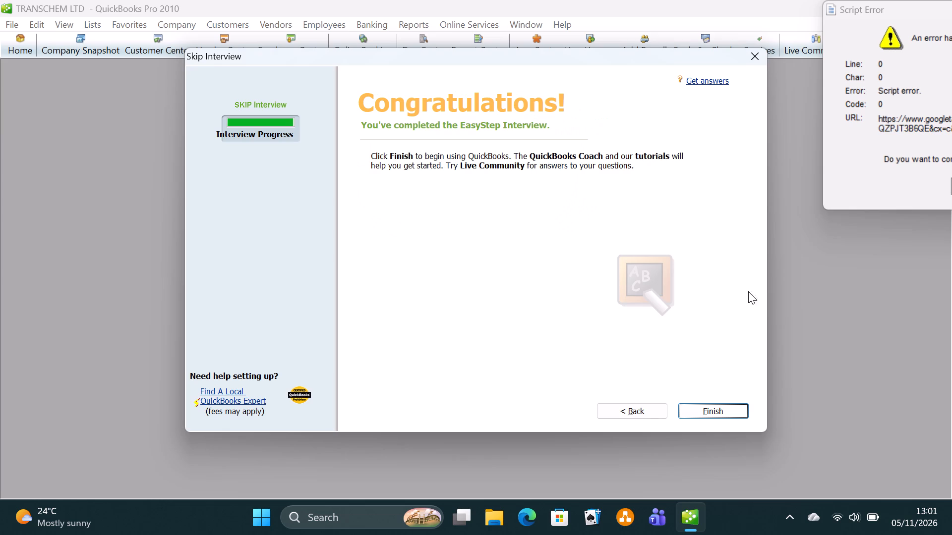
Finish the EasyStep Interview and close the QBHelp error report without sending it.
{"action": "left_click", "coordinate": [696, 409]}
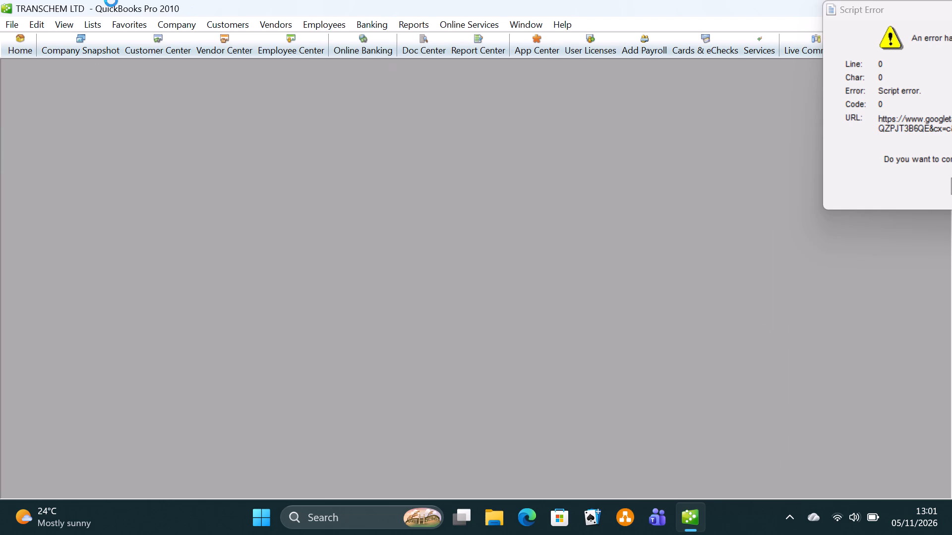
{"action": "left_click", "coordinate": [36, 23]}
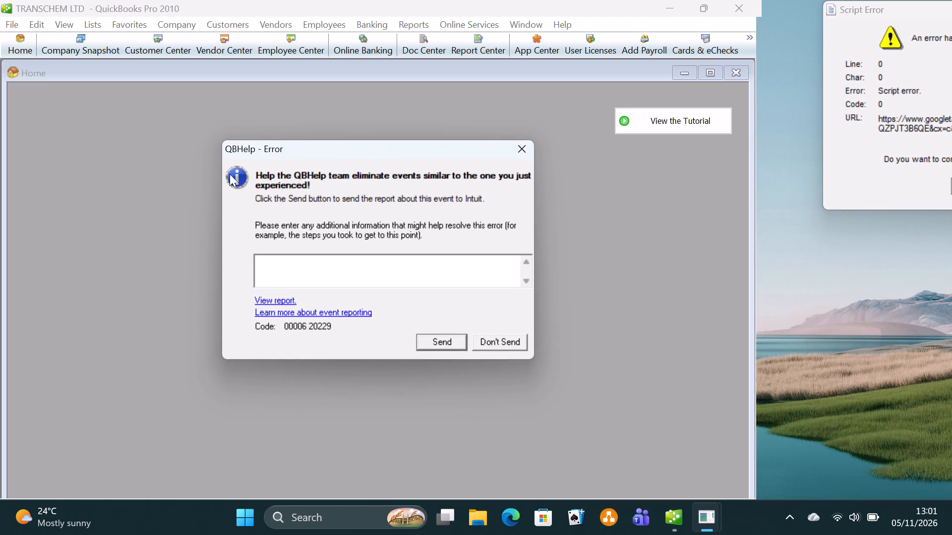
{"action": "left_click", "coordinate": [518, 149]}
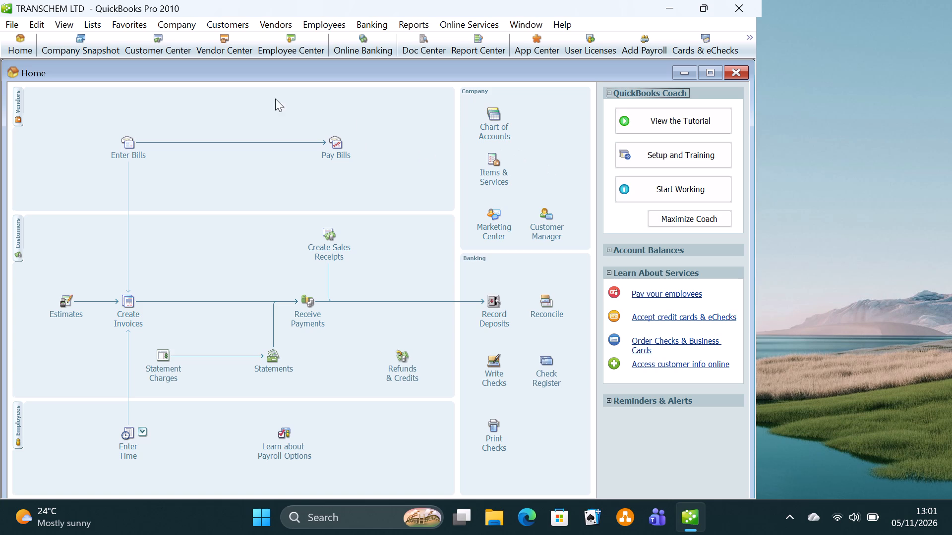
Activate inventory and purchase orders in the company preferences for Items & Inventory, accepting the closing of all open windows.
{"action": "left_click", "coordinate": [39, 22]}
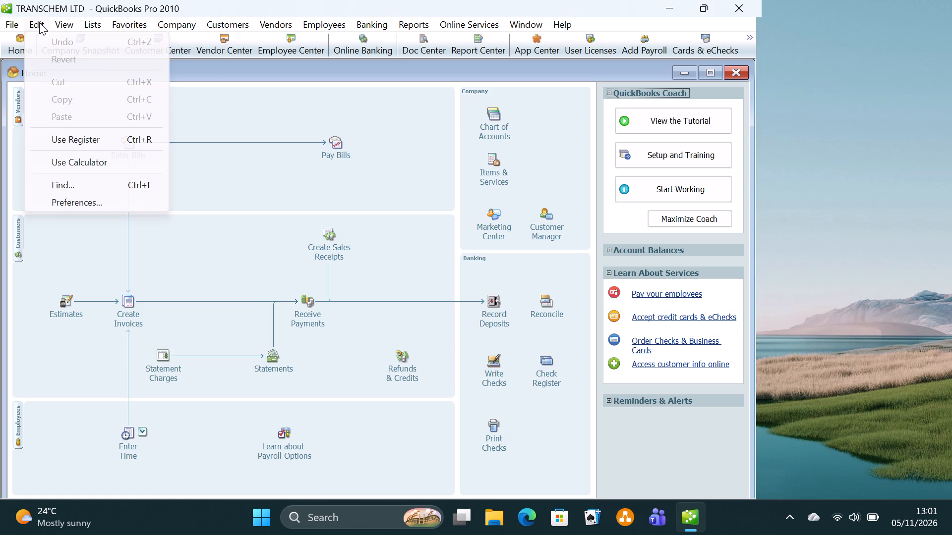
{"action": "left_click", "coordinate": [84, 202]}
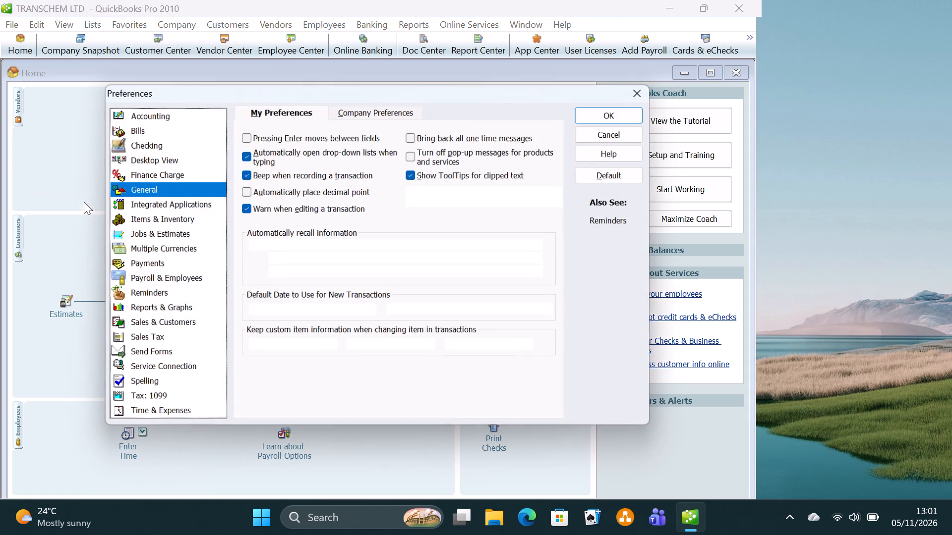
{"action": "left_click", "coordinate": [143, 218]}
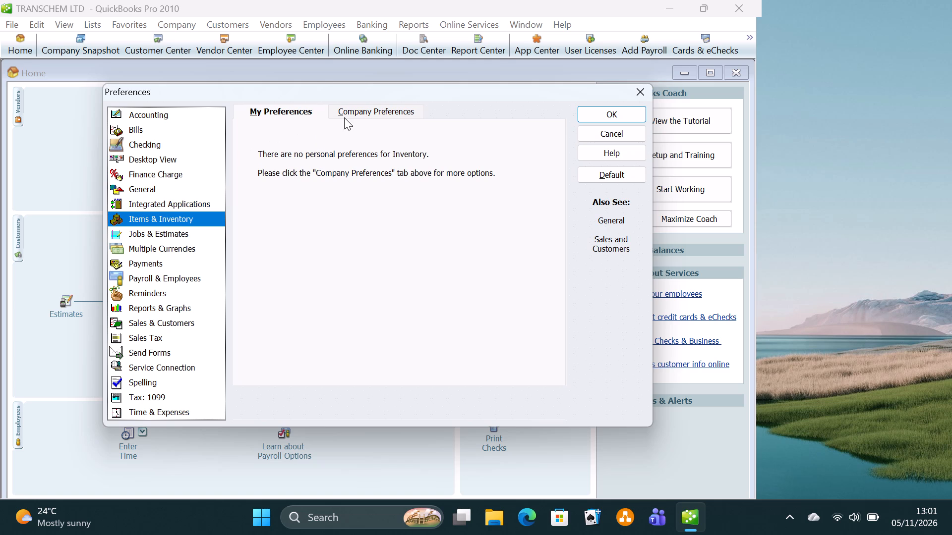
{"action": "left_click", "coordinate": [359, 111]}
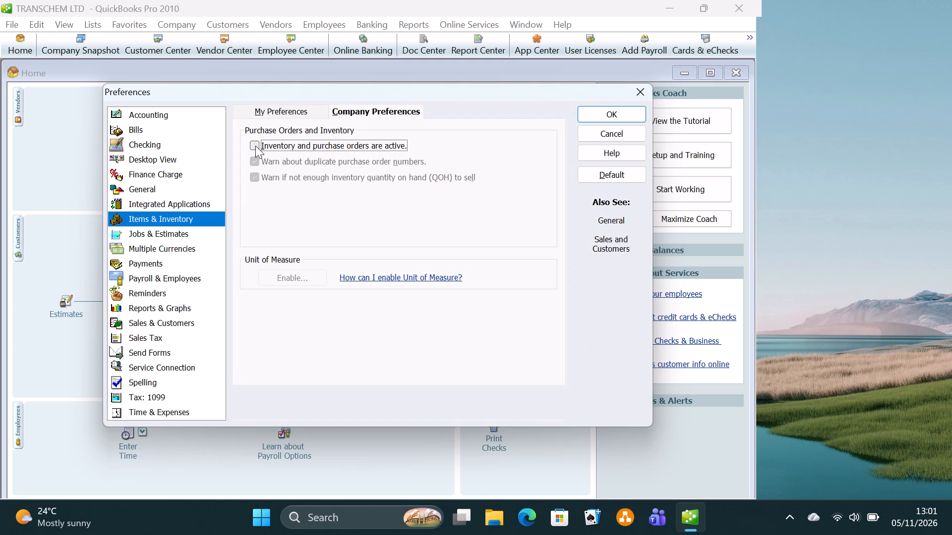
{"action": "left_click", "coordinate": [254, 146]}
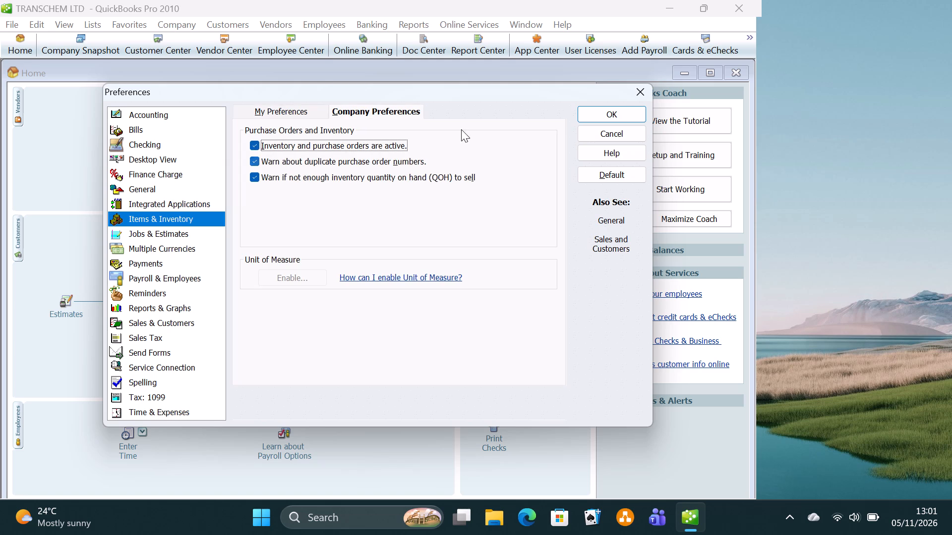
{"action": "left_click", "coordinate": [604, 111]}
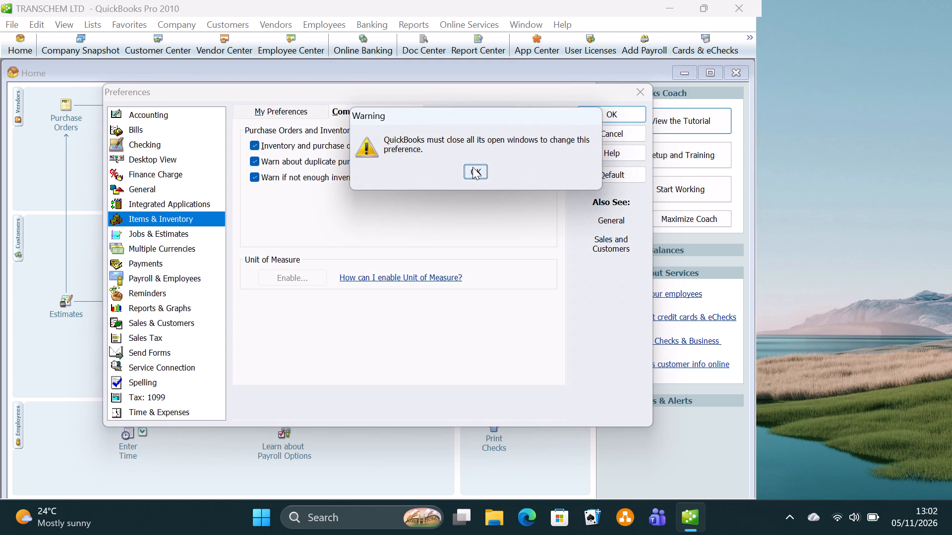
{"action": "left_click", "coordinate": [473, 167]}
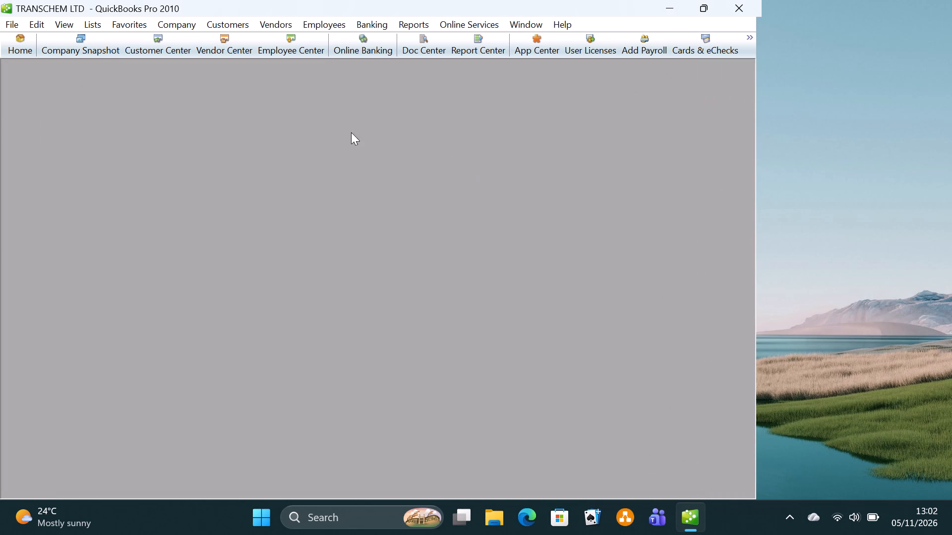
Reopen the Home page and open the Chart of Accounts, dismissing the document attachment feature notice.
{"action": "left_click", "coordinate": [29, 38]}
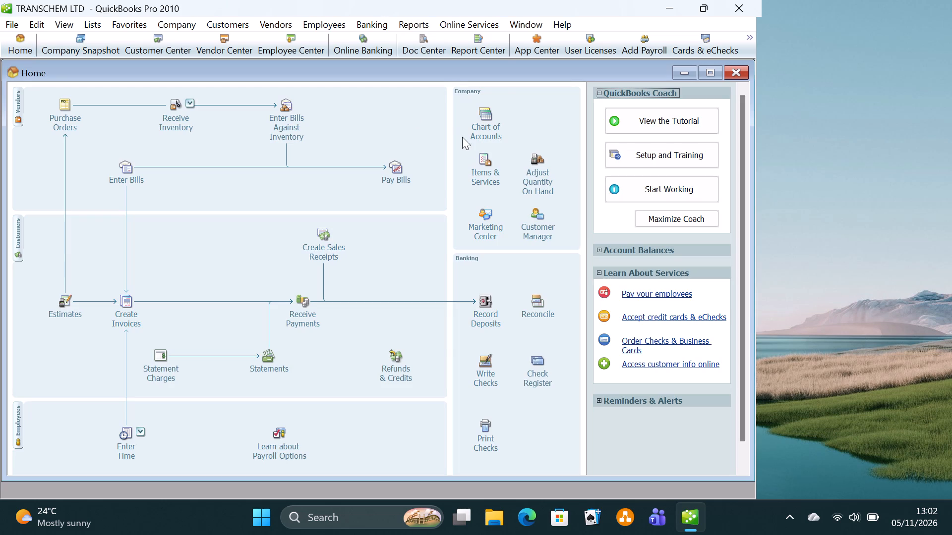
{"action": "left_click", "coordinate": [497, 130]}
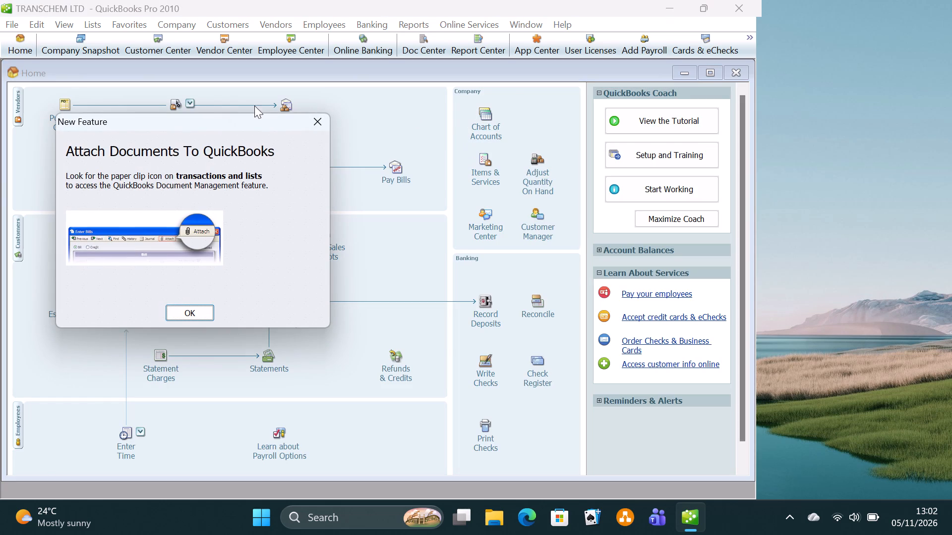
{"action": "left_click", "coordinate": [308, 119]}
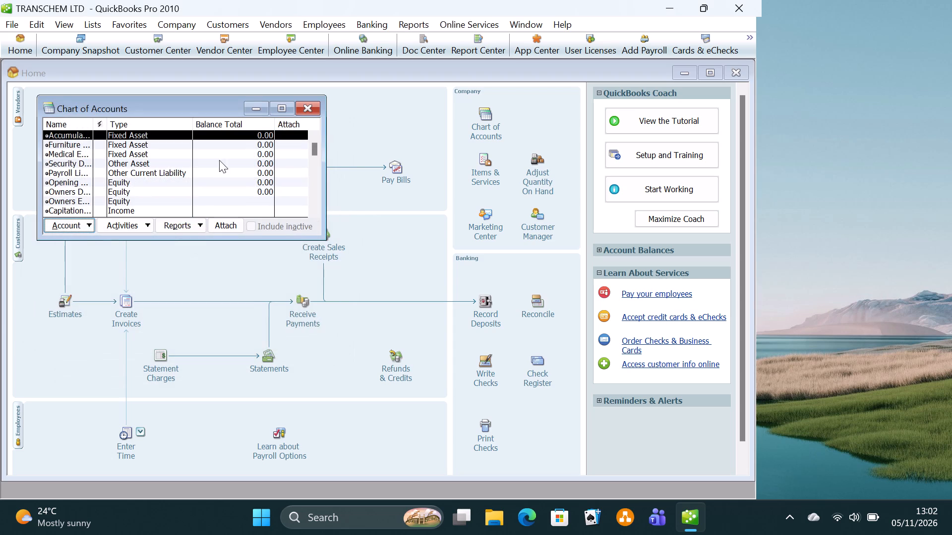
Add a new Fixed Asset account named PLANT AND EQUIPMENT and save it, continuing to another new account.
{"action": "left_click", "coordinate": [89, 223]}
{"action": "left_click", "coordinate": [88, 248]}
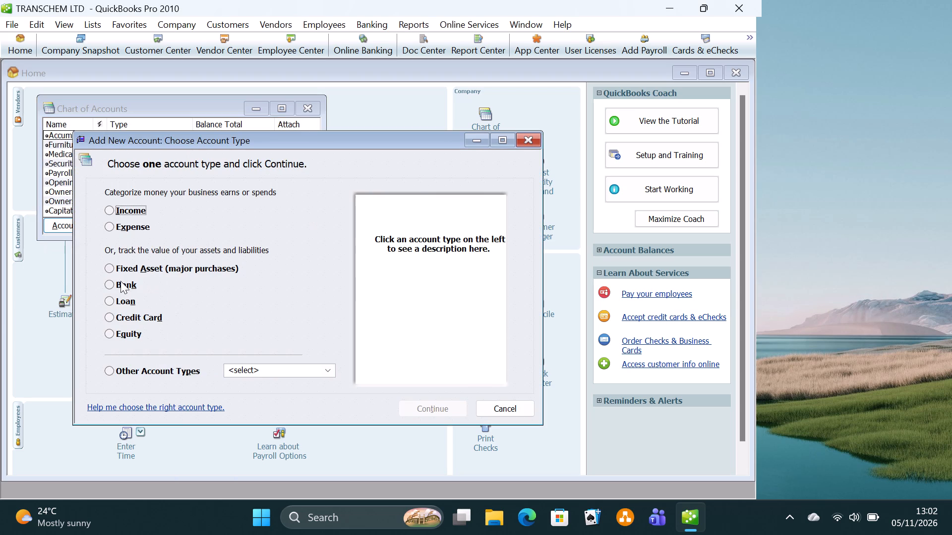
{"action": "left_click", "coordinate": [110, 268]}
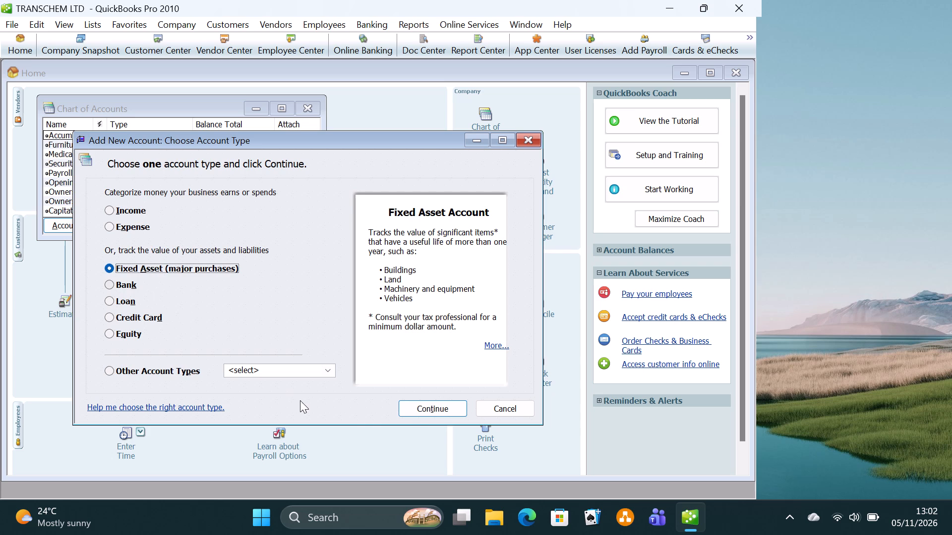
{"action": "left_click", "coordinate": [414, 409]}
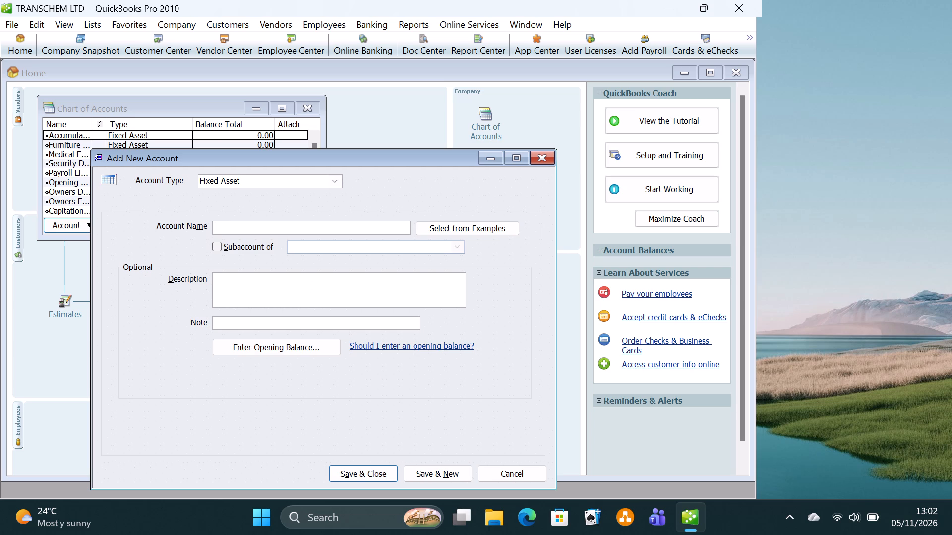
{"action": "type", "text": "PLAB"}
{"action": "key", "text": "BackSpace"}
{"action": "type", "text": "NT AND EQUI"}
{"action": "type", "text": "PM"}
{"action": "type", "text": "ENT"}
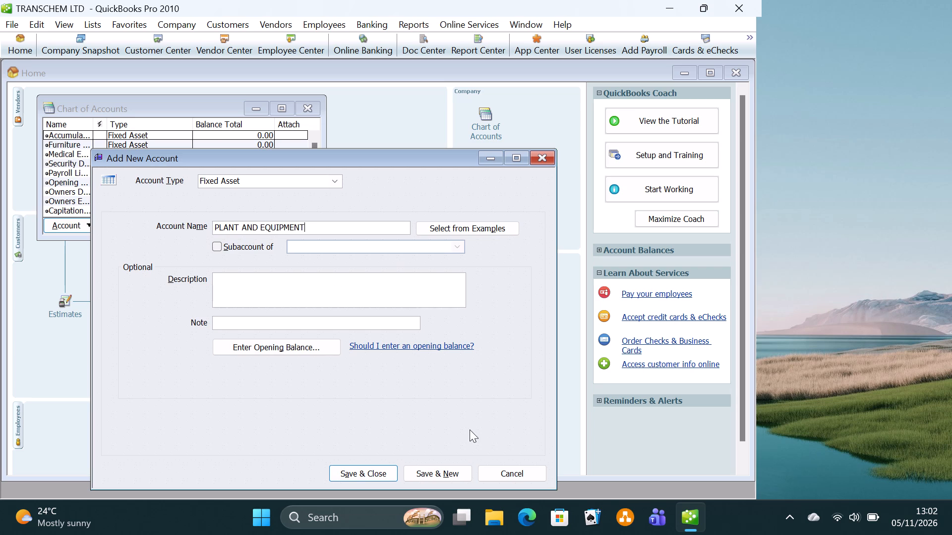
{"action": "left_click", "coordinate": [446, 474]}
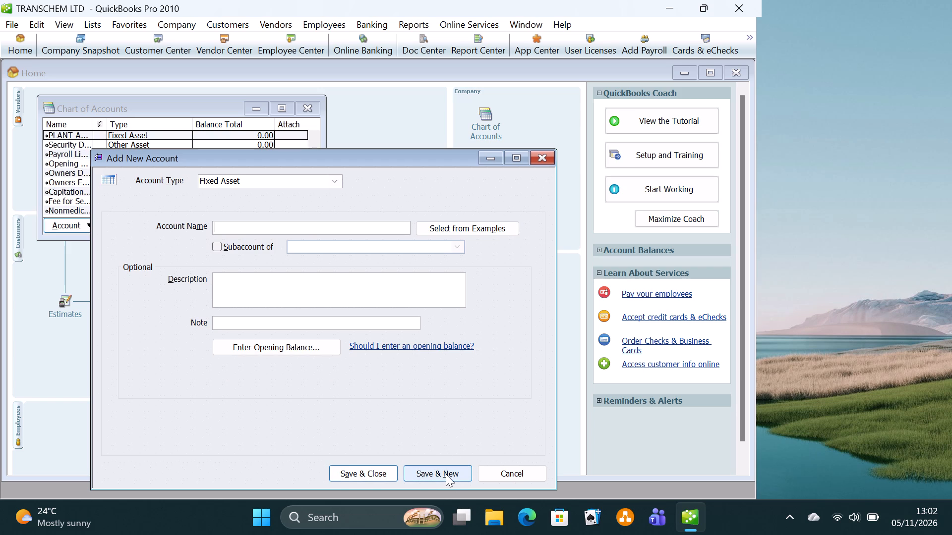
Name the new Fixed Asset account COST and make it a subaccount of PLANT AND EQUIPMENT.
{"action": "type", "text": "COST"}
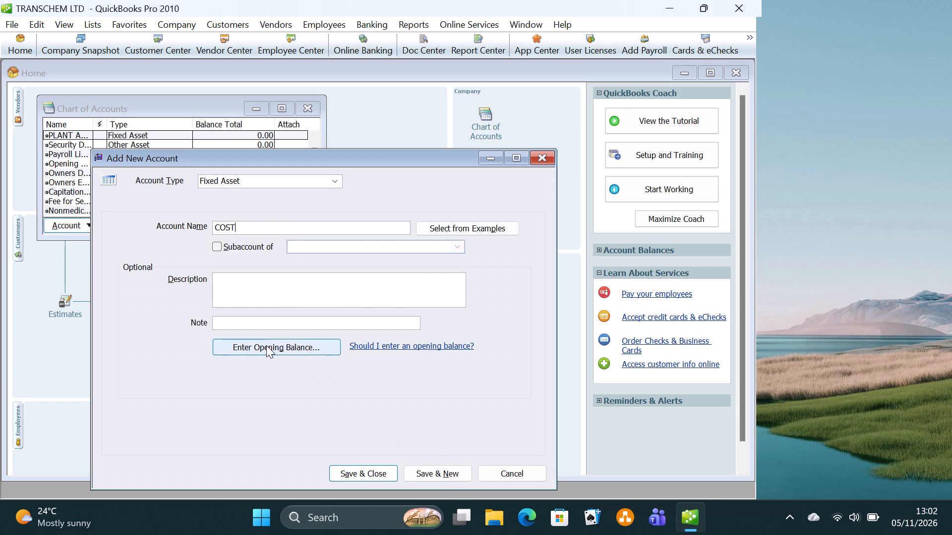
{"action": "left_click", "coordinate": [216, 248]}
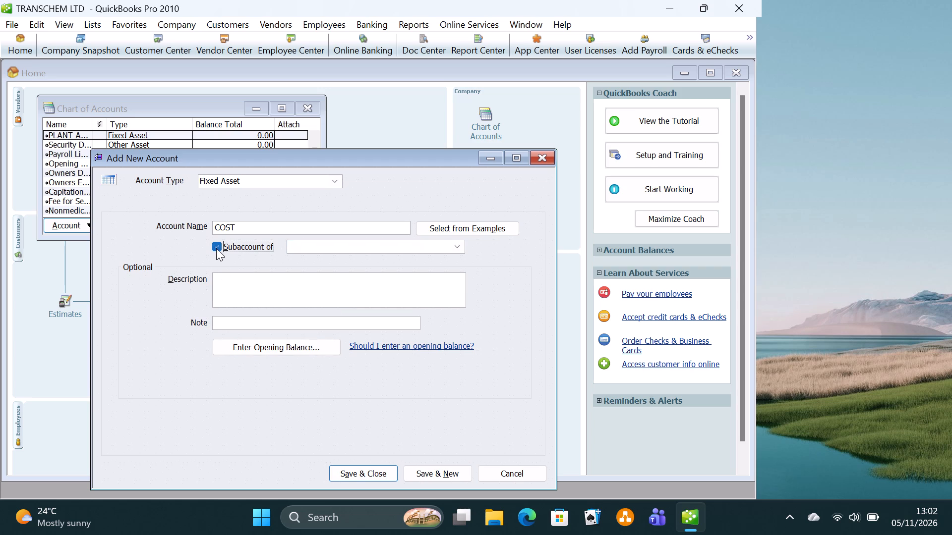
{"action": "left_click", "coordinate": [459, 248]}
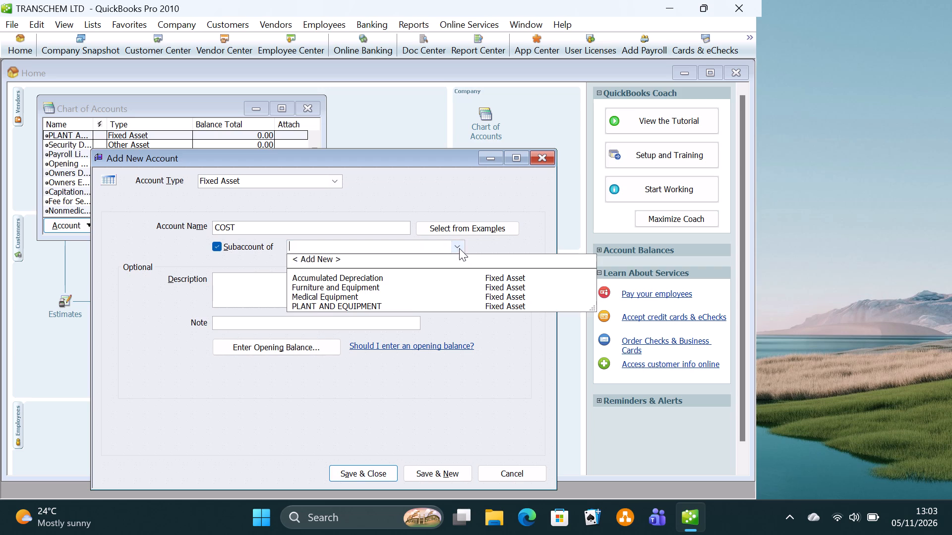
{"action": "left_click", "coordinate": [333, 306]}
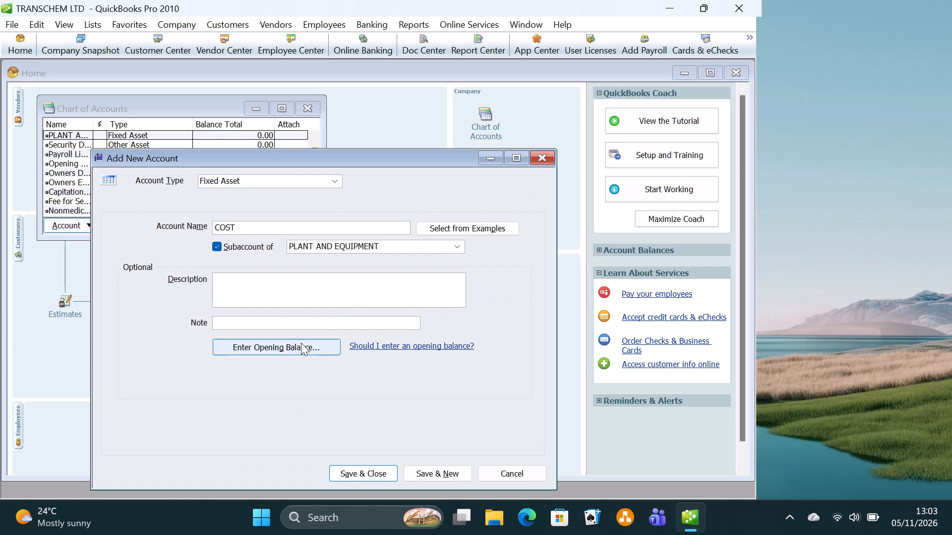
Enter an opening balance of 4,100,000.00 as of 01/11/2023 for the COST account.
{"action": "left_click", "coordinate": [299, 345]}
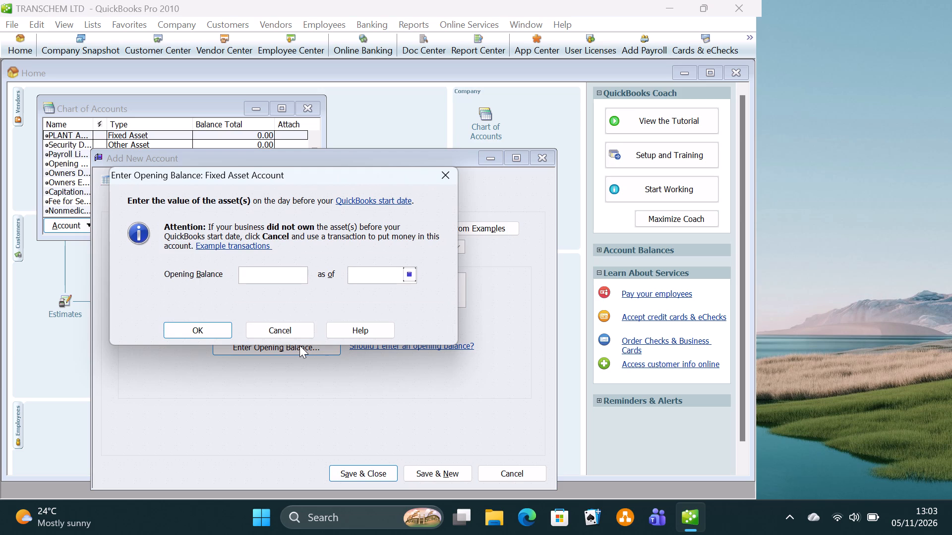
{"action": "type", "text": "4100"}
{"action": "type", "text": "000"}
{"action": "left_click", "coordinate": [362, 269]}
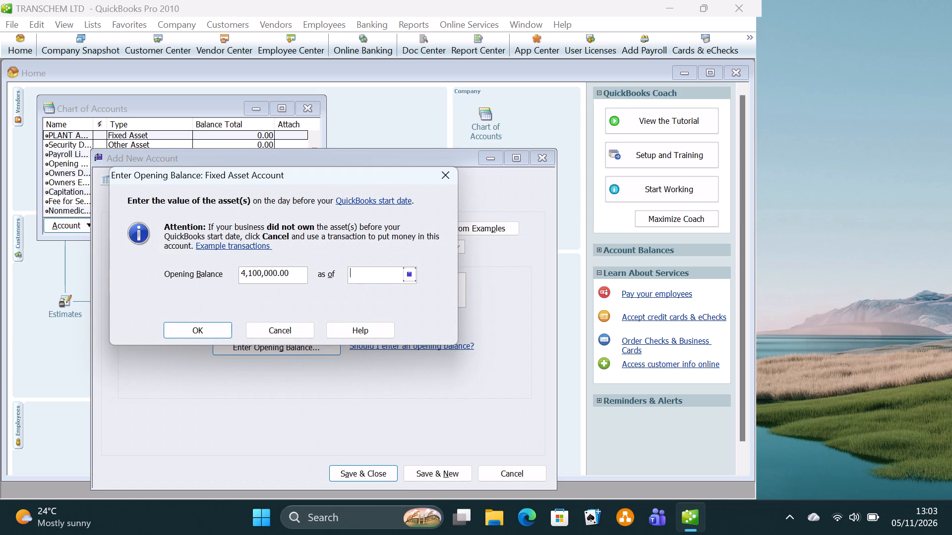
{"action": "left_click", "coordinate": [410, 271]}
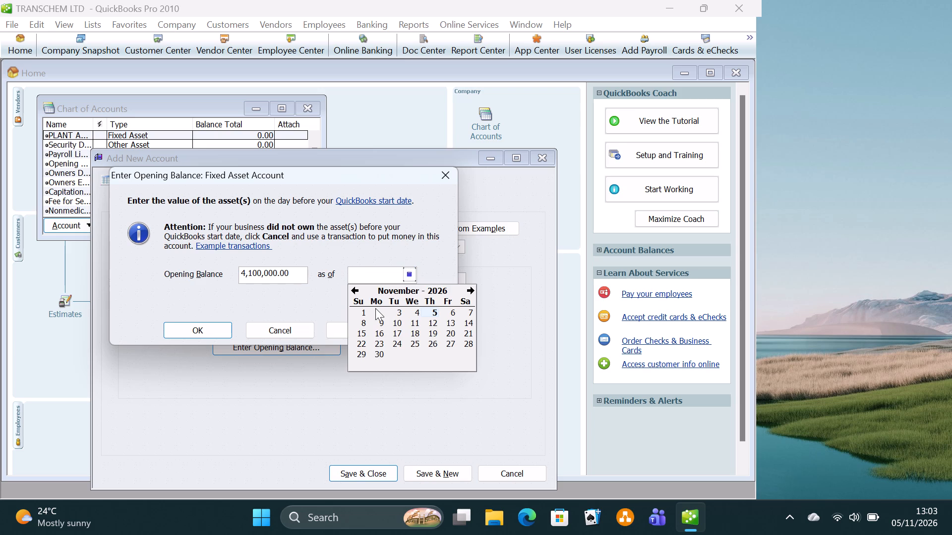
{"action": "left_click", "coordinate": [363, 313]}
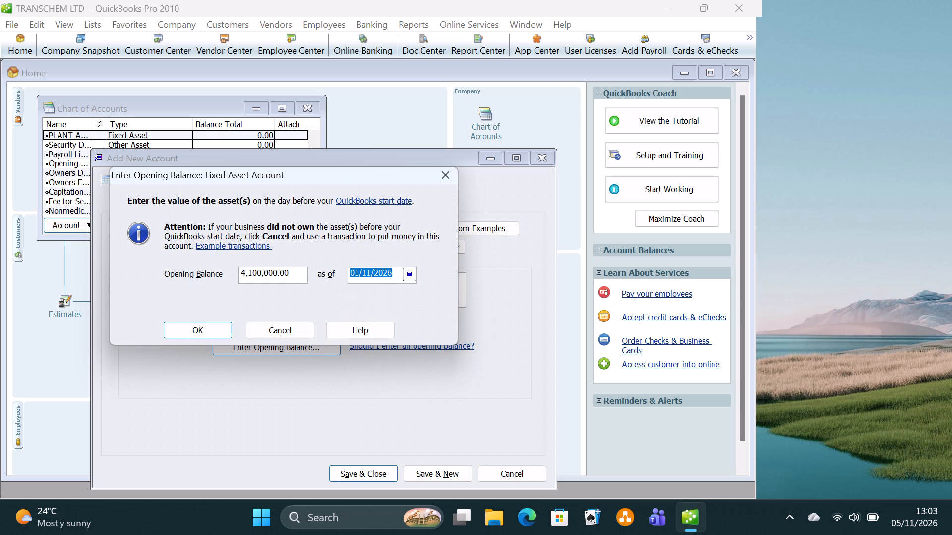
{"action": "left_click", "coordinate": [393, 268]}
{"action": "key", "text": "BackSpace"}
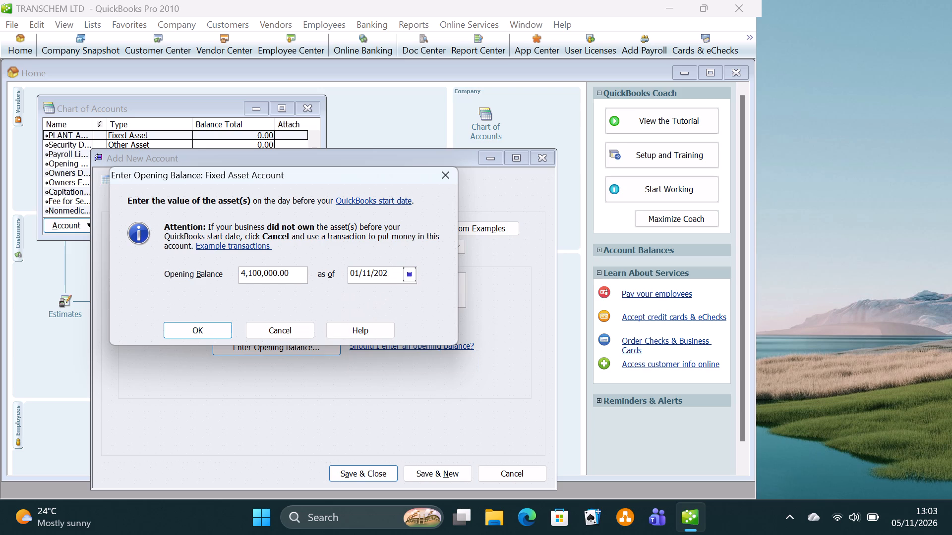
{"action": "key", "text": "3"}
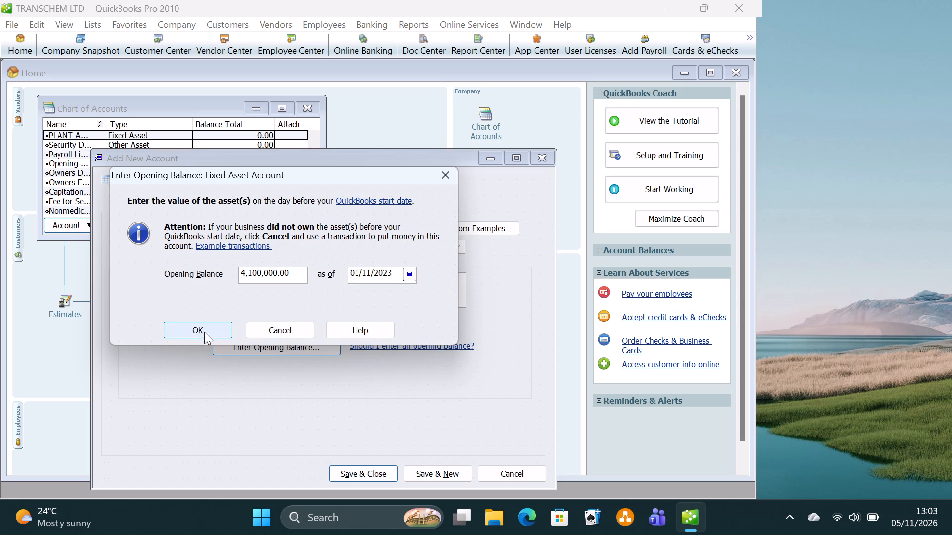
Copy the opening balance date and save the COST account, accepting the past-dated transaction and continuing to another new account.
{"action": "left_click_drag", "start_coordinate": [394, 273], "coordinate": [357, 270]}
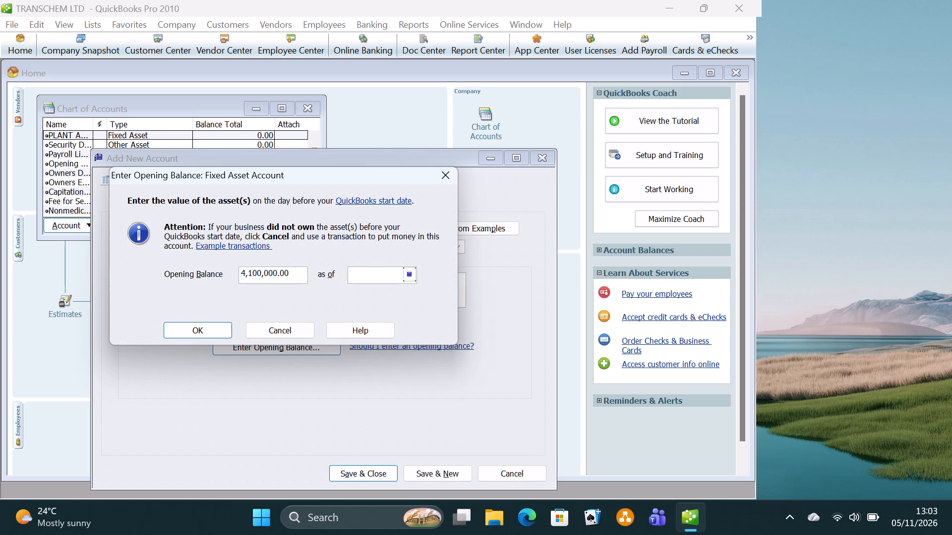
{"action": "left_click_drag", "start_coordinate": [357, 270], "coordinate": [349, 271]}
{"action": "key", "text": "ctrl+c"}
{"action": "left_click", "coordinate": [208, 330]}
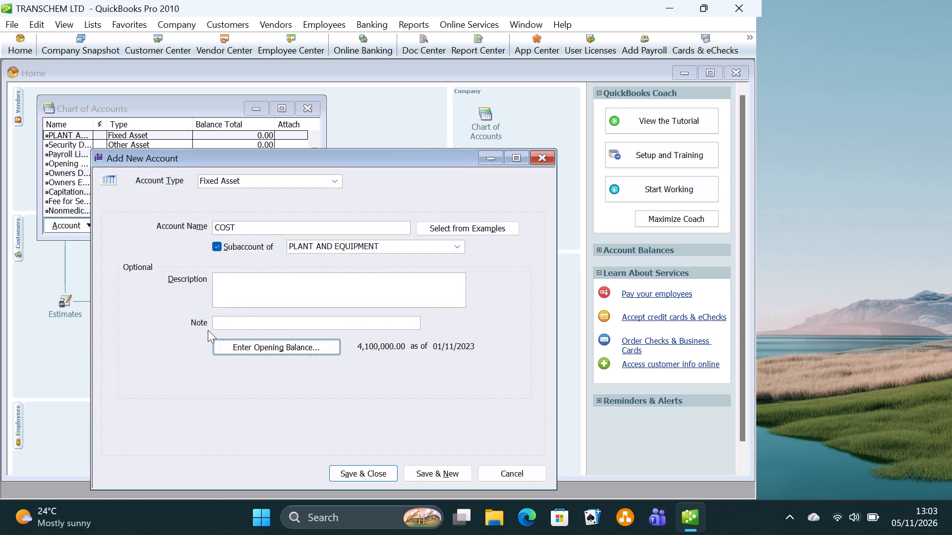
{"action": "left_click", "coordinate": [435, 473]}
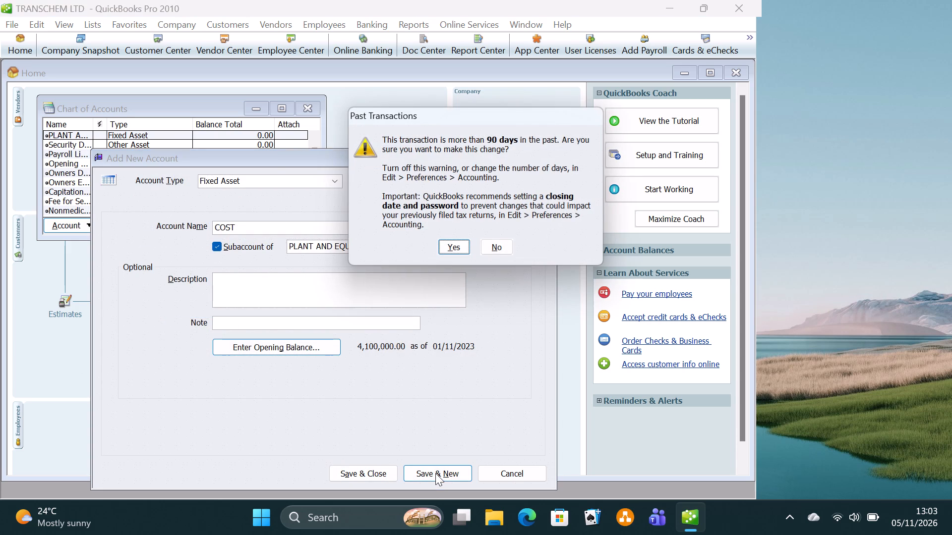
{"action": "left_click", "coordinate": [455, 246]}
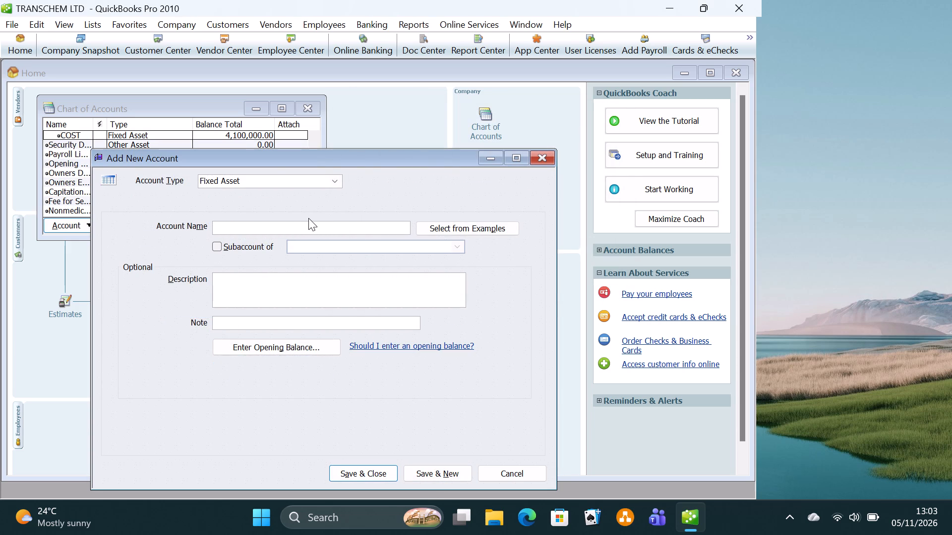
Name the new Fixed Asset account MOTOR VEHICLES.
{"action": "type", "text": "MOTOR VEHIV"}
{"action": "key", "text": "BackSpace"}
{"action": "type", "text": "CLES"}
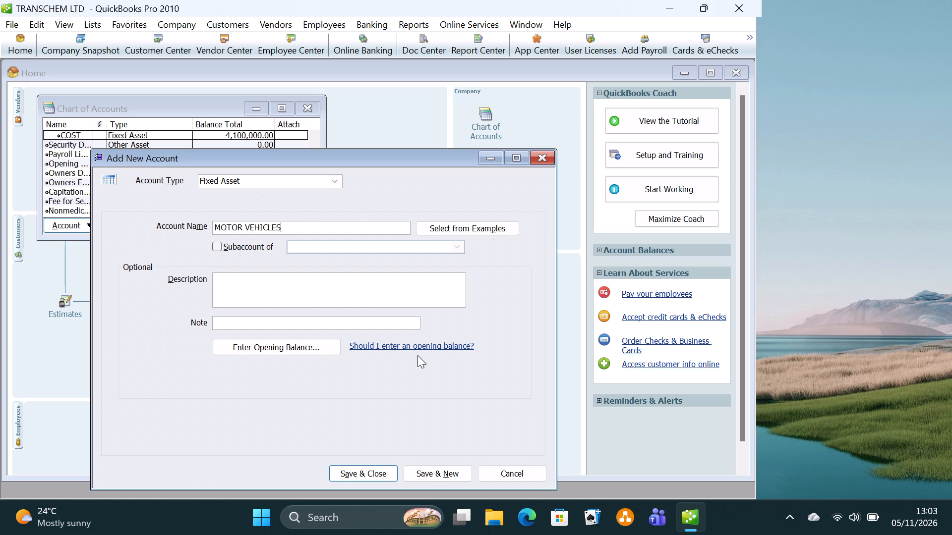
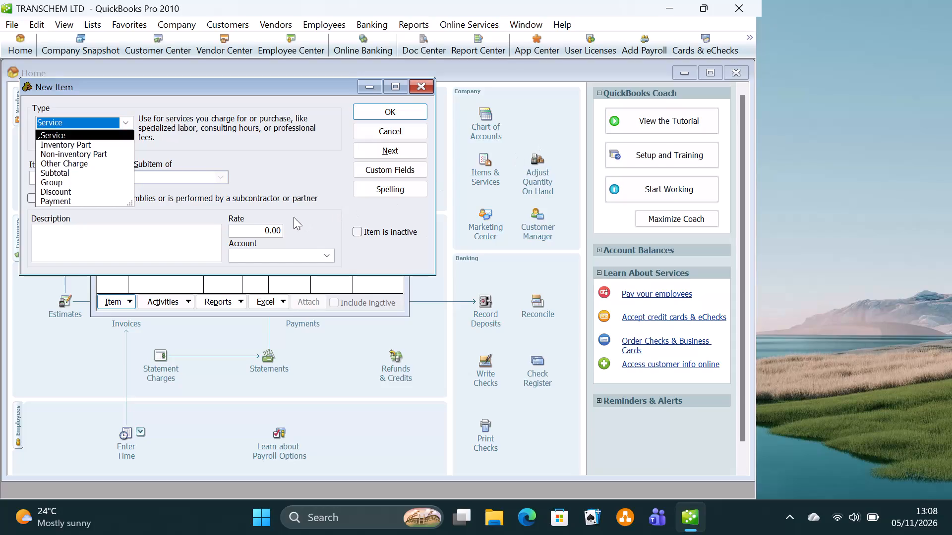
Set the new item's type to Inventory Part and name it FORMALIN.
{"action": "left_click", "coordinate": [83, 145]}
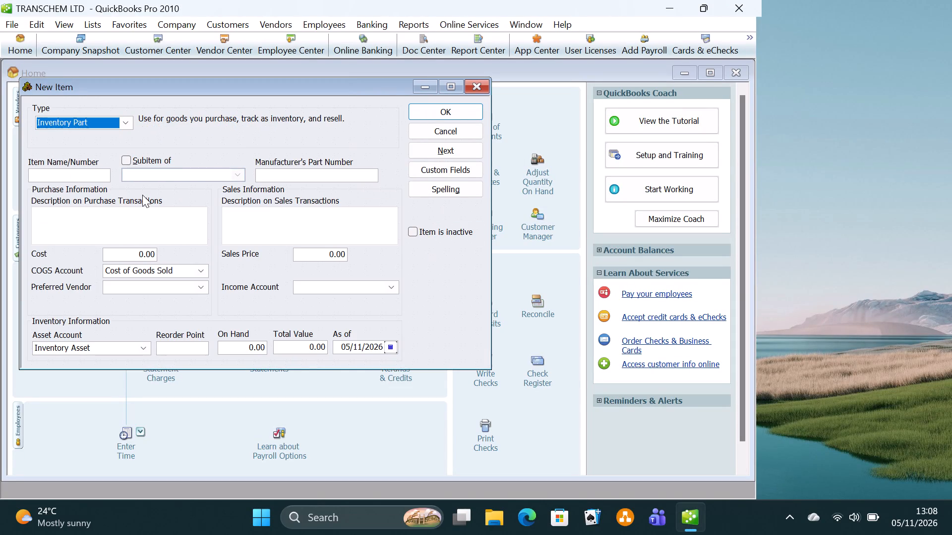
{"action": "left_click", "coordinate": [74, 176]}
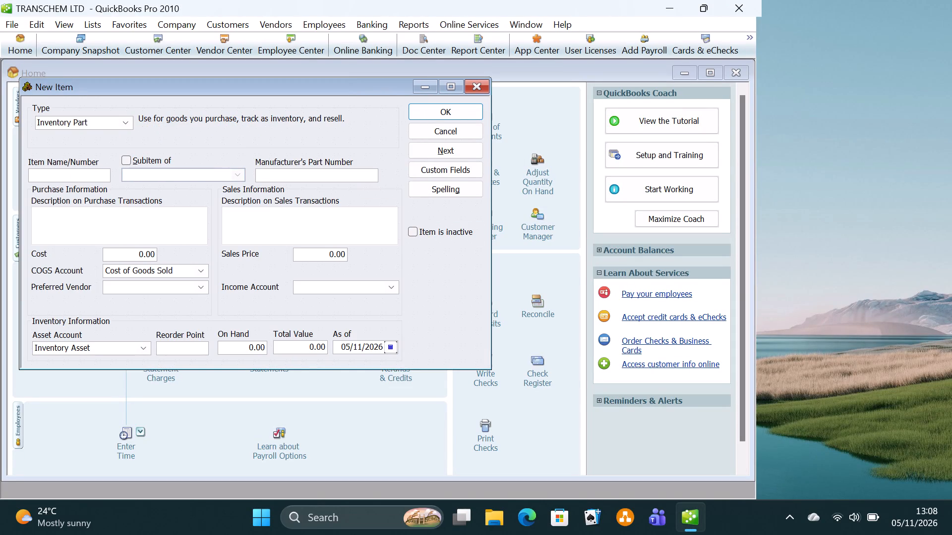
{"action": "type", "text": "FP"}
{"action": "key", "text": "BackSpace"}
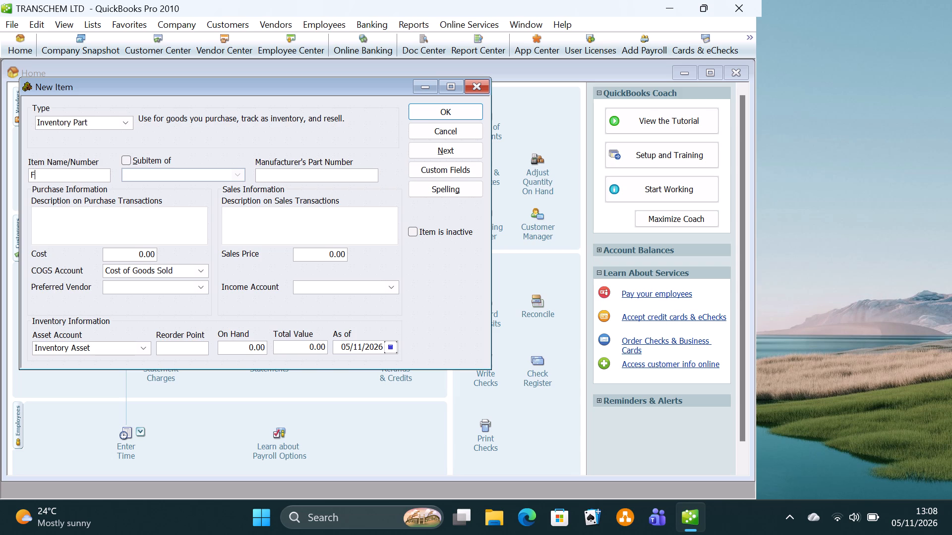
{"action": "type", "text": "ORMALIN"}
Enter 50 on hand, a cost of 5,000.00 and a sales price of 7,500.00 for FORMALIN.
{"action": "left_click", "coordinate": [248, 348]}
{"action": "key", "text": "5"}
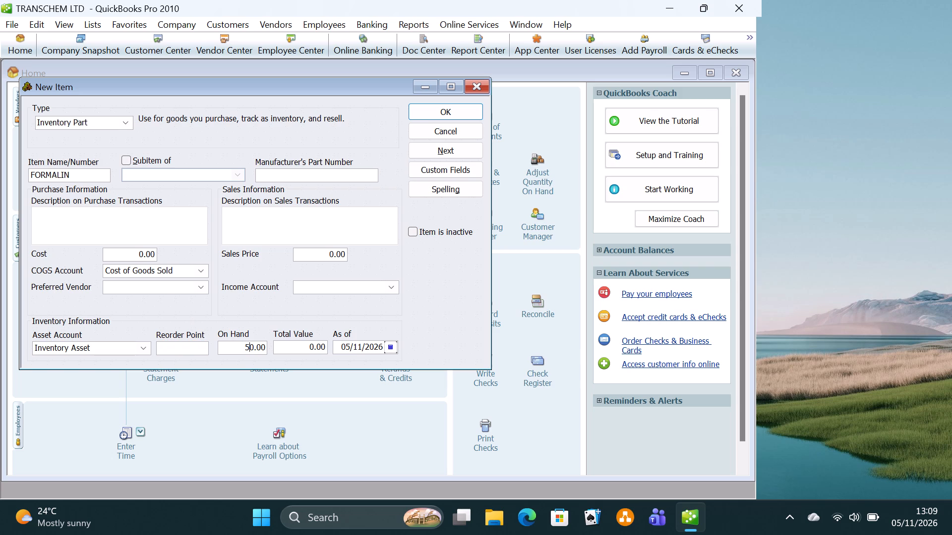
{"action": "left_click", "coordinate": [136, 253]}
{"action": "type", "text": "500"}
{"action": "left_click", "coordinate": [321, 246]}
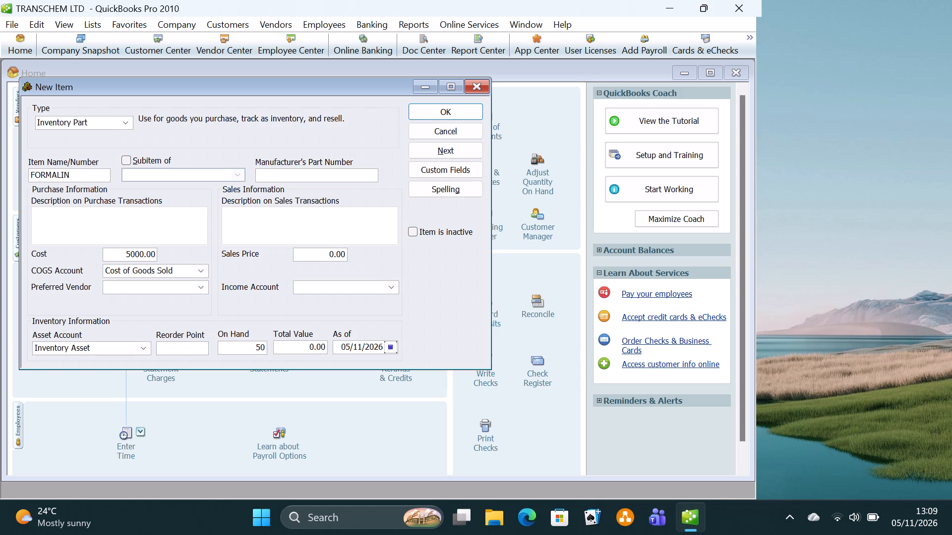
{"action": "left_click", "coordinate": [324, 253]}
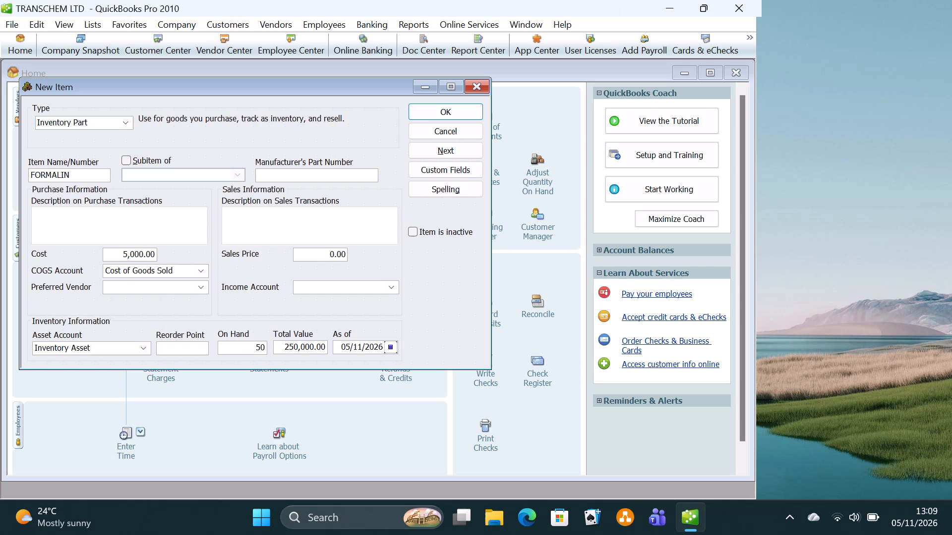
{"action": "type", "text": "750"}
Set FORMALIN's inventory as-of date to 01/11/2023.
{"action": "left_click", "coordinate": [390, 348]}
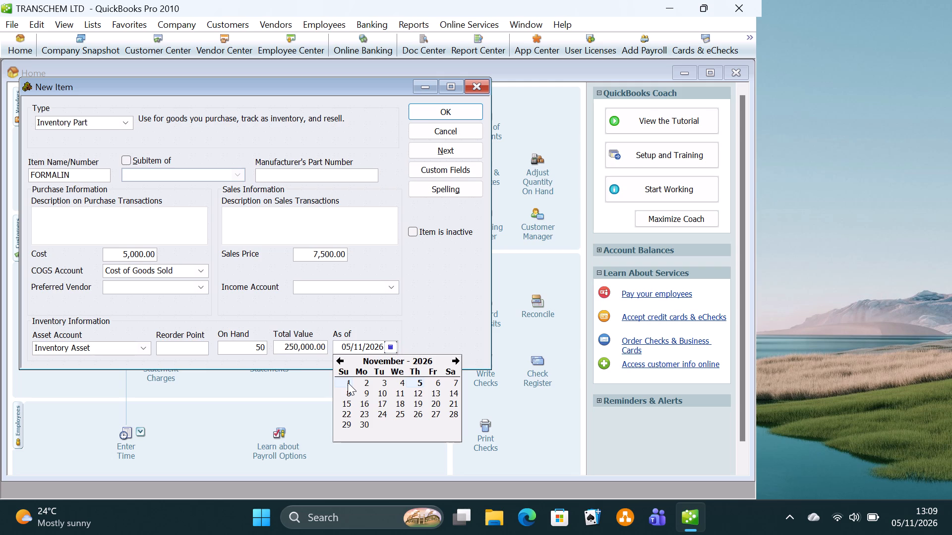
{"action": "left_click", "coordinate": [348, 382]}
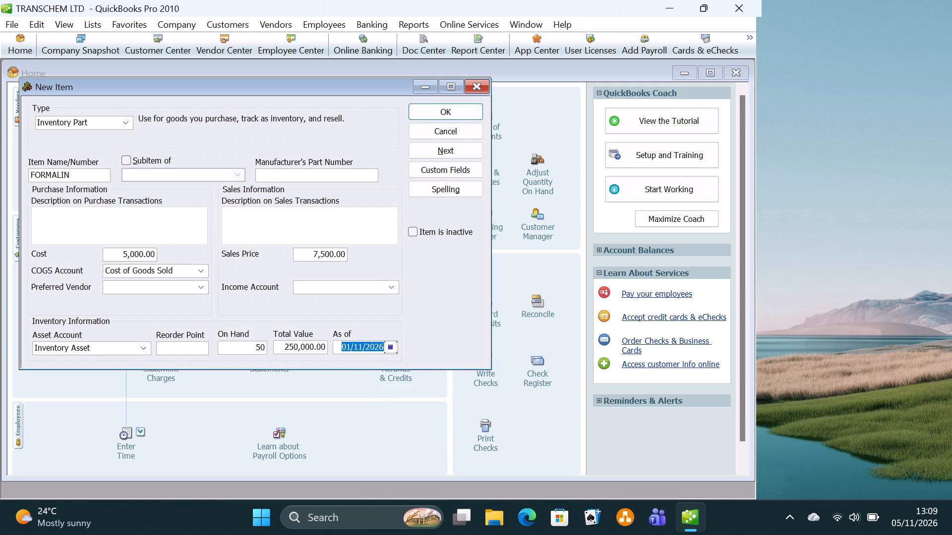
{"action": "left_click", "coordinate": [383, 345]}
{"action": "key", "text": "BackSpace"}
{"action": "key", "text": "3"}
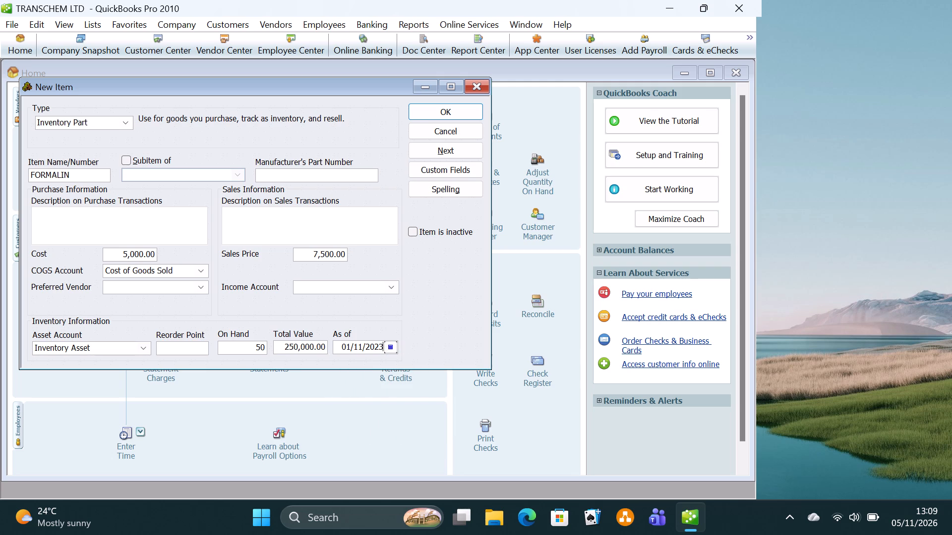
Set up a new Income account named SALES as FORMALIN's income account and save the item, accepting the past date and continuing to another item.
{"action": "left_click", "coordinate": [390, 292]}
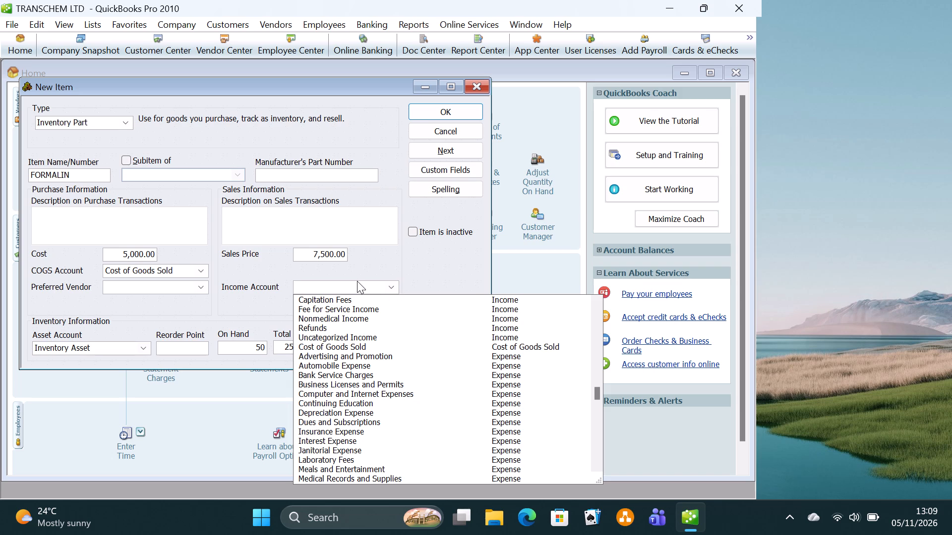
{"action": "type", "text": "SA"}
{"action": "type", "text": "LES"}
{"action": "key", "text": "Return"}
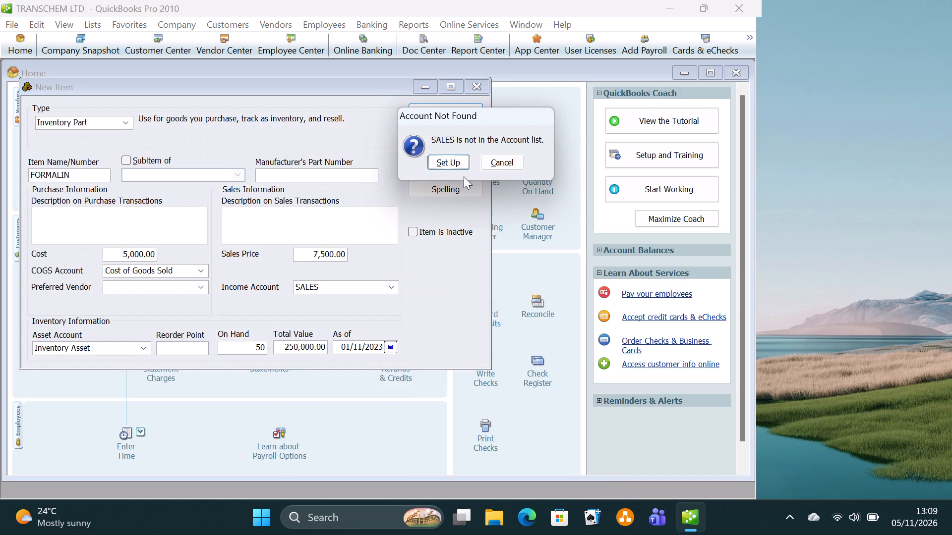
{"action": "left_click", "coordinate": [451, 163]}
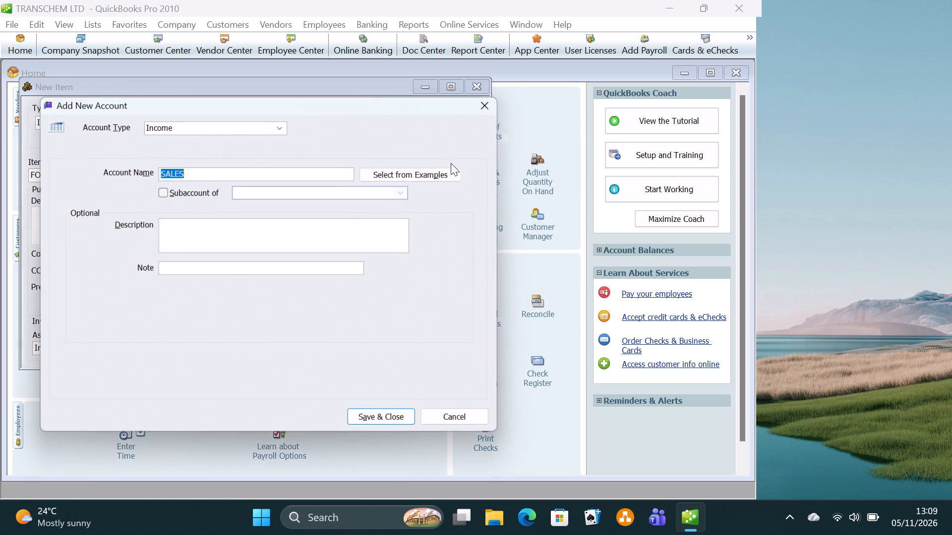
{"action": "left_click", "coordinate": [376, 418]}
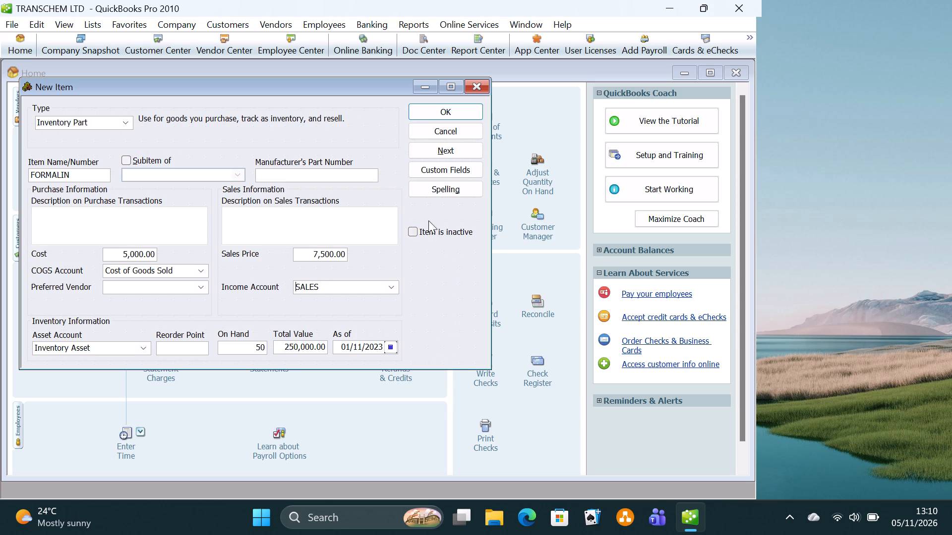
{"action": "left_click", "coordinate": [433, 154]}
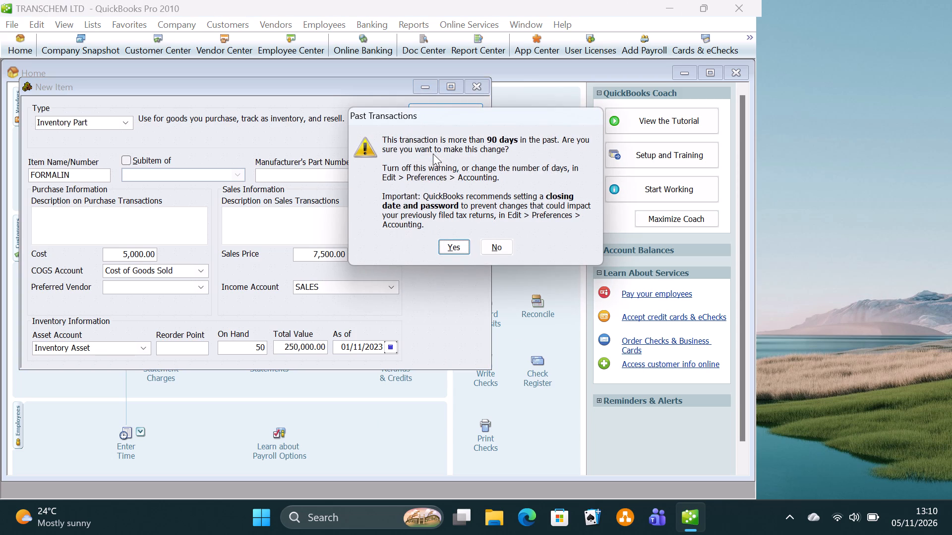
{"action": "left_click", "coordinate": [450, 243]}
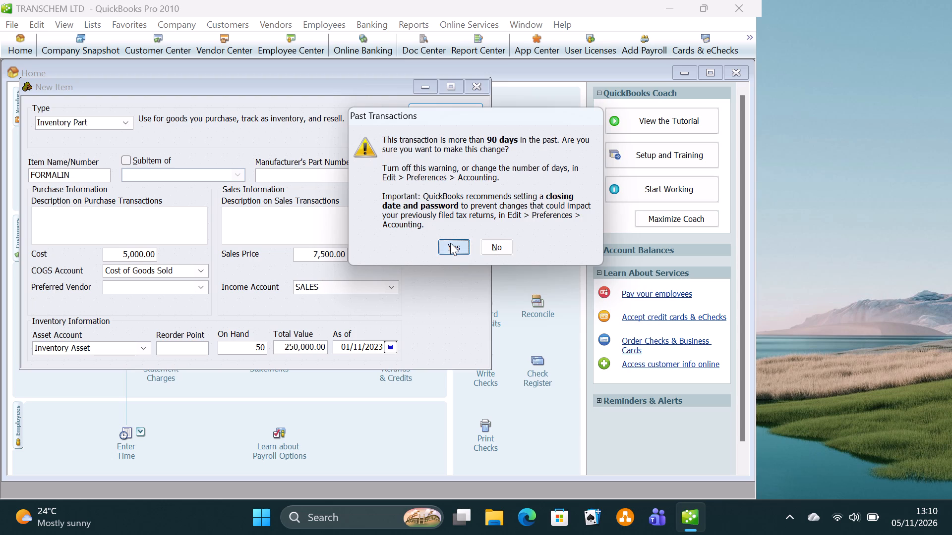
Name the new inventory part CAUSTIC SODA, with a cost of 1,000.00, a sales price of 2,000.00 and 120 on hand.
{"action": "left_click", "coordinate": [58, 177]}
{"action": "type", "text": "CAUSTIC SODA"}
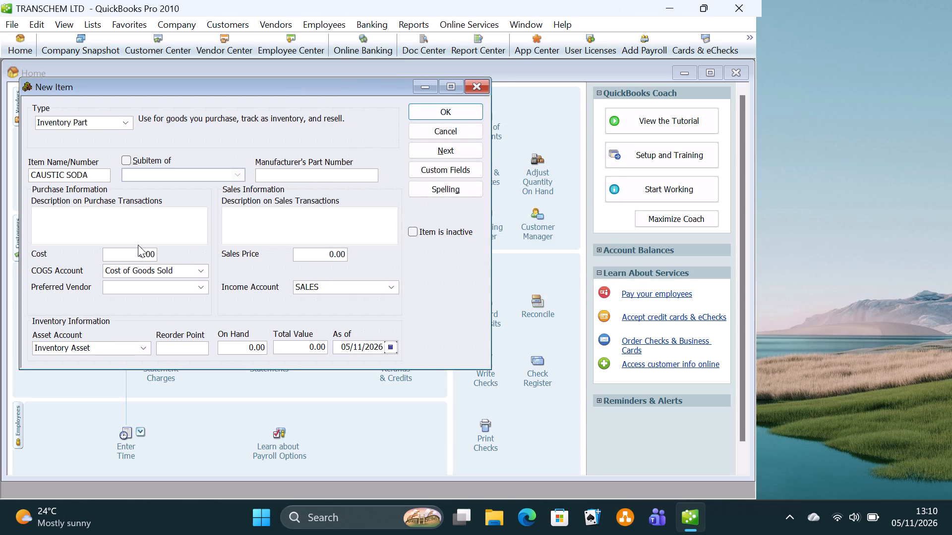
{"action": "left_click", "coordinate": [135, 257]}
{"action": "type", "text": "100"}
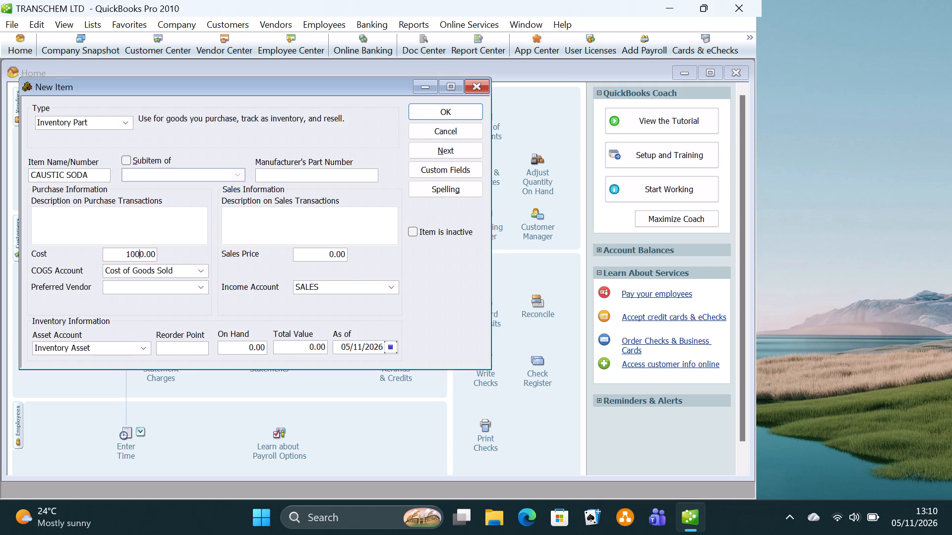
{"action": "left_click", "coordinate": [327, 255]}
{"action": "type", "text": "120"}
{"action": "key", "text": "BackSpace"}
{"action": "key", "text": "BackSpace"}
{"action": "key", "text": "BackSpace"}
{"action": "type", "text": "200"}
{"action": "left_click", "coordinate": [241, 343]}
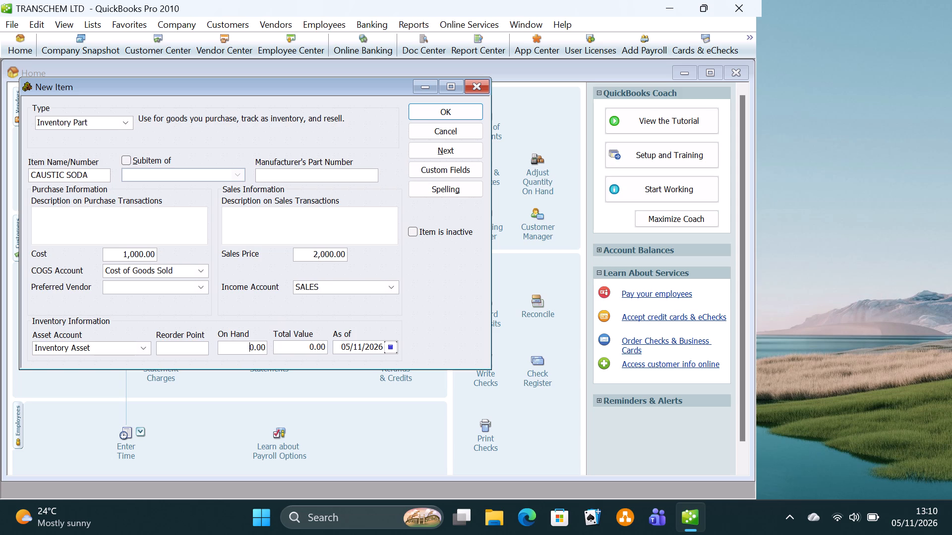
{"action": "type", "text": "12"}
Set CAUSTIC SODA's as-of date to 01/11/2023 and save it, accepting the past date and continuing to another item.
{"action": "left_click", "coordinate": [392, 349]}
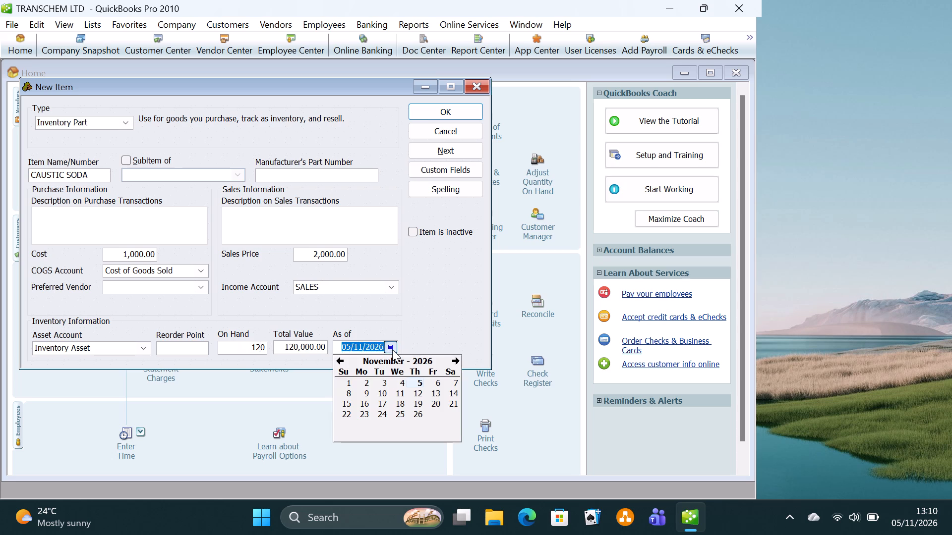
{"action": "left_click", "coordinate": [348, 380]}
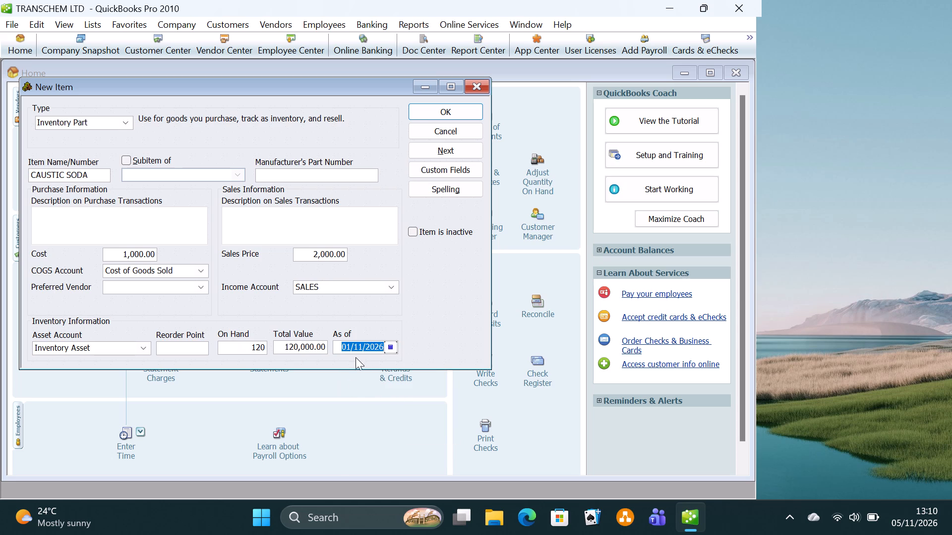
{"action": "left_click", "coordinate": [382, 347]}
{"action": "key", "text": "BackSpace"}
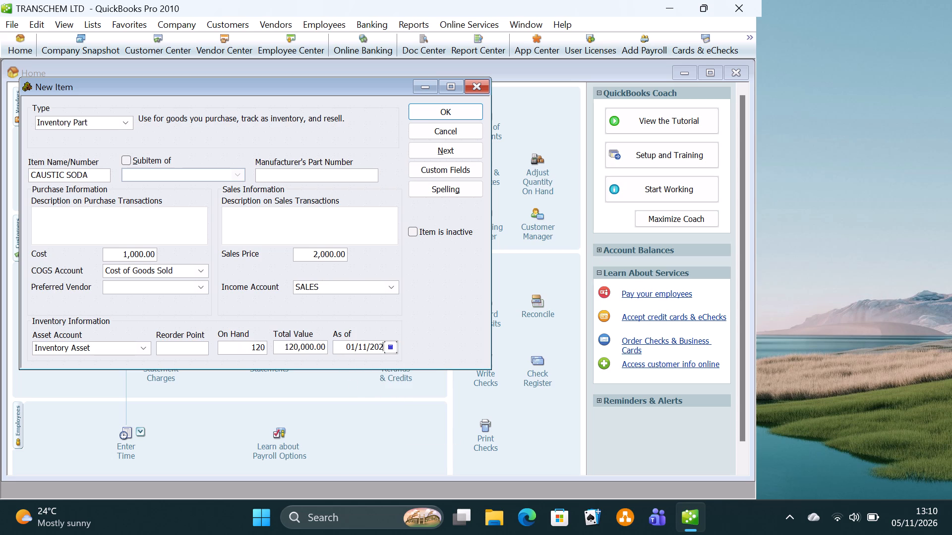
{"action": "key", "text": "3"}
{"action": "left_click", "coordinate": [447, 148]}
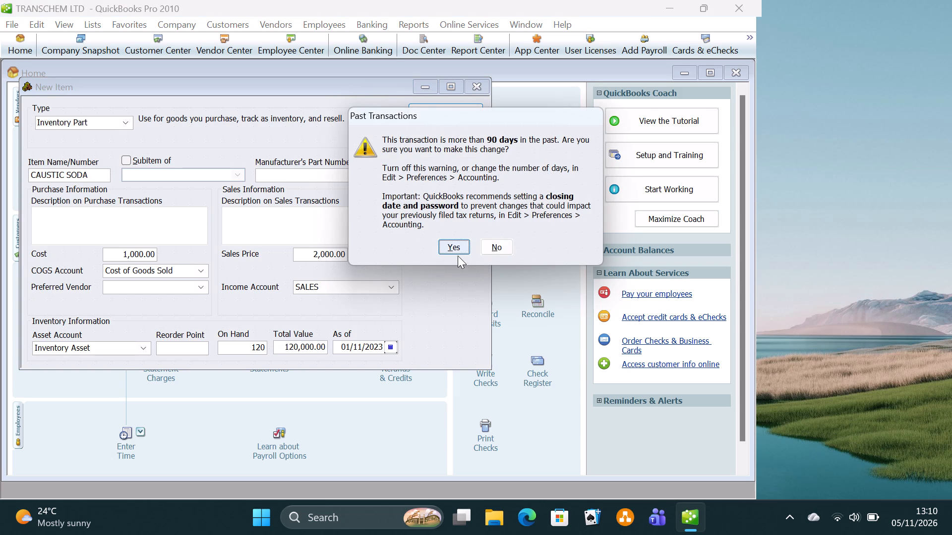
{"action": "left_click", "coordinate": [456, 246]}
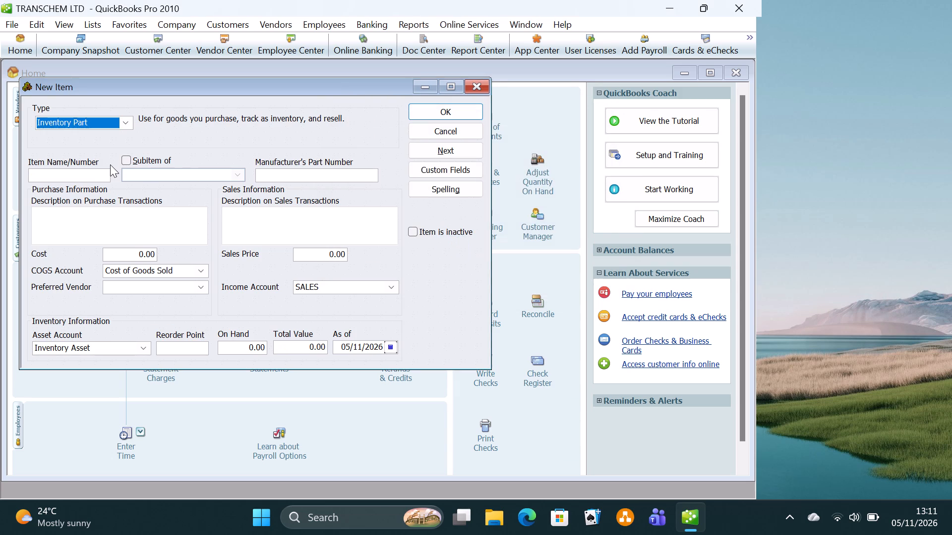
Name the new inventory part PERFUME, with 750 on hand, a cost of 300.00 and a sales price of 600.00.
{"action": "left_click", "coordinate": [83, 176]}
{"action": "type", "text": "PERFUME"}
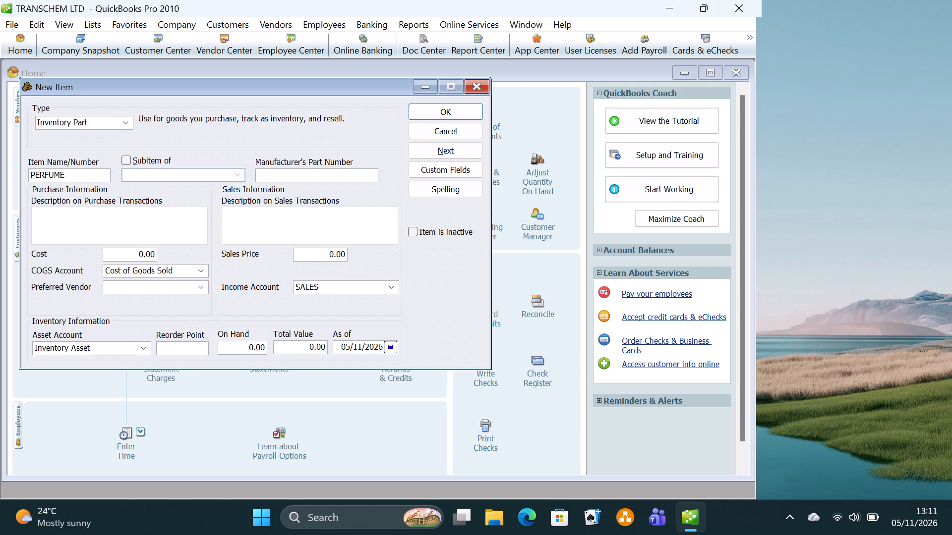
{"action": "left_click", "coordinate": [235, 347]}
{"action": "type", "text": "75"}
{"action": "left_click", "coordinate": [131, 252]}
{"action": "type", "text": "30"}
{"action": "left_click", "coordinate": [310, 250]}
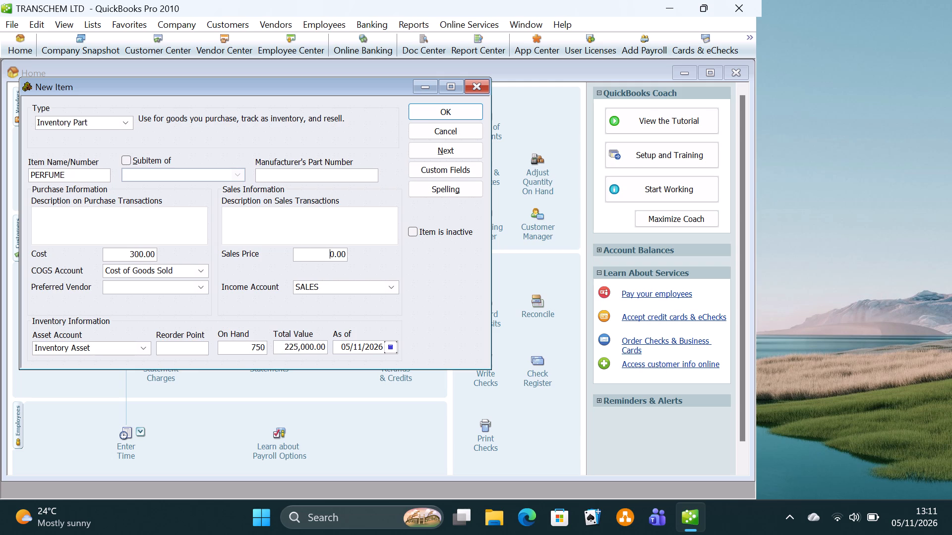
{"action": "type", "text": "60"}
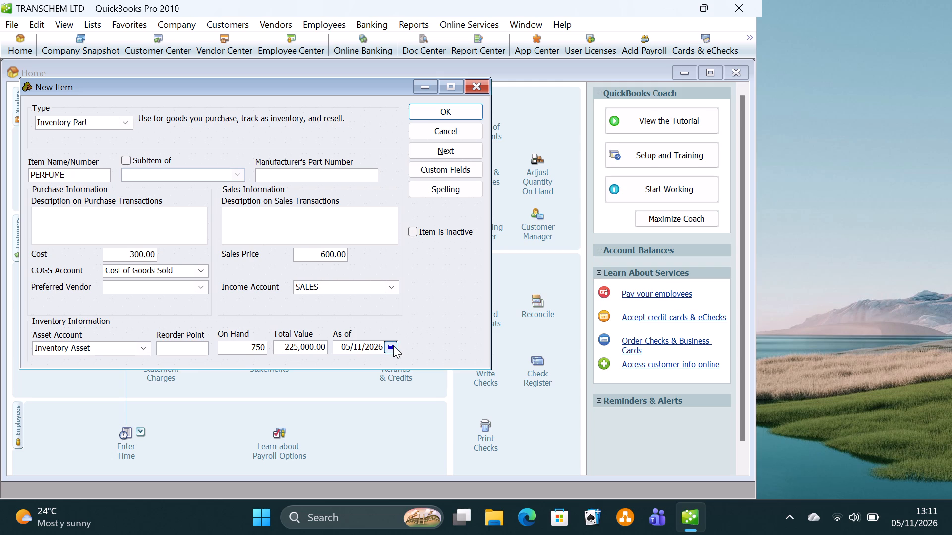
Set PERFUME's as-of date to 02/11/2023, save the item accepting the past date, and close the item list.
{"action": "left_click", "coordinate": [393, 345]}
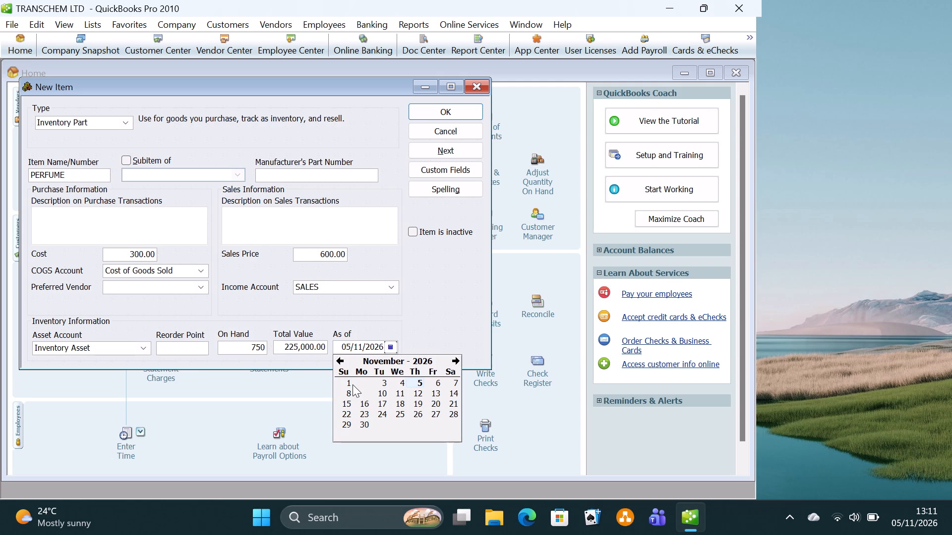
{"action": "left_click", "coordinate": [353, 384]}
{"action": "left_click", "coordinate": [382, 345]}
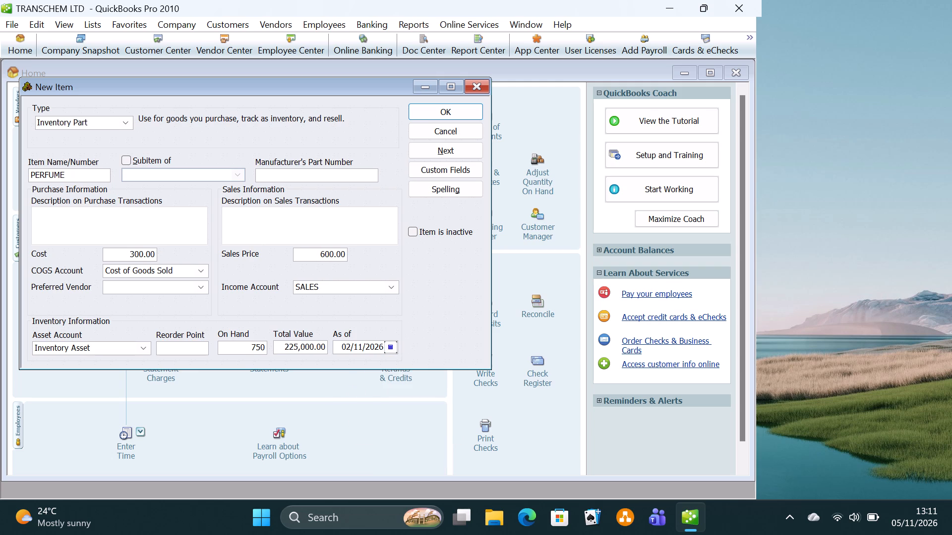
{"action": "key", "text": "BackSpace"}
{"action": "key", "text": "3"}
{"action": "left_click", "coordinate": [444, 115]}
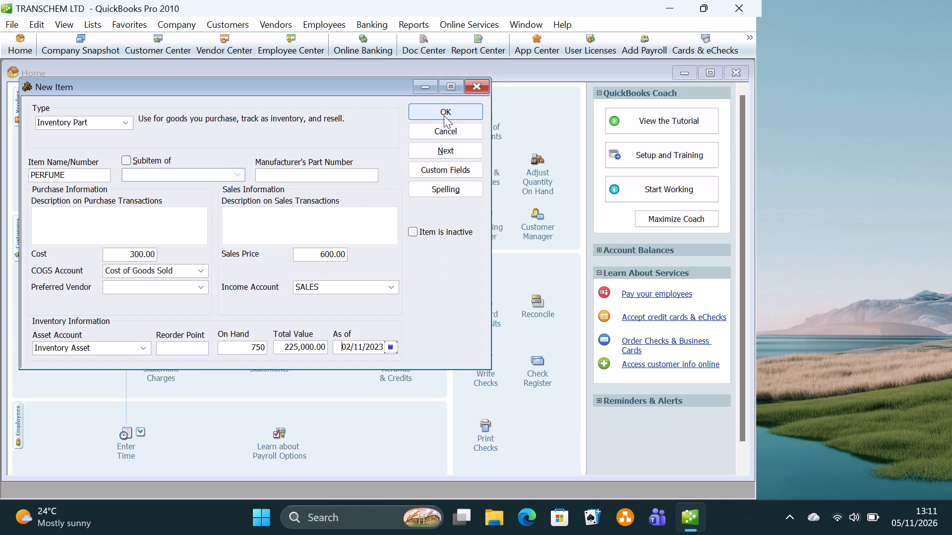
{"action": "left_click", "coordinate": [454, 248]}
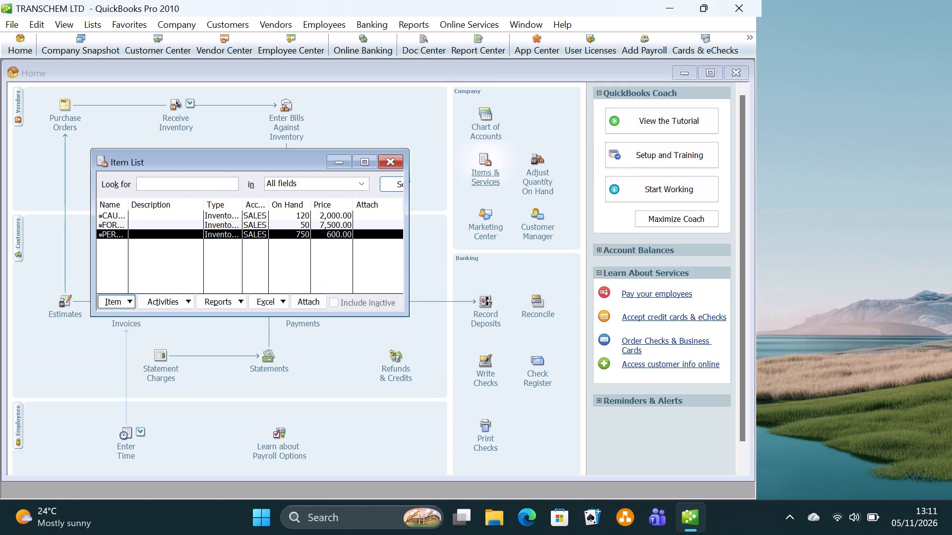
{"action": "left_click", "coordinate": [391, 164]}
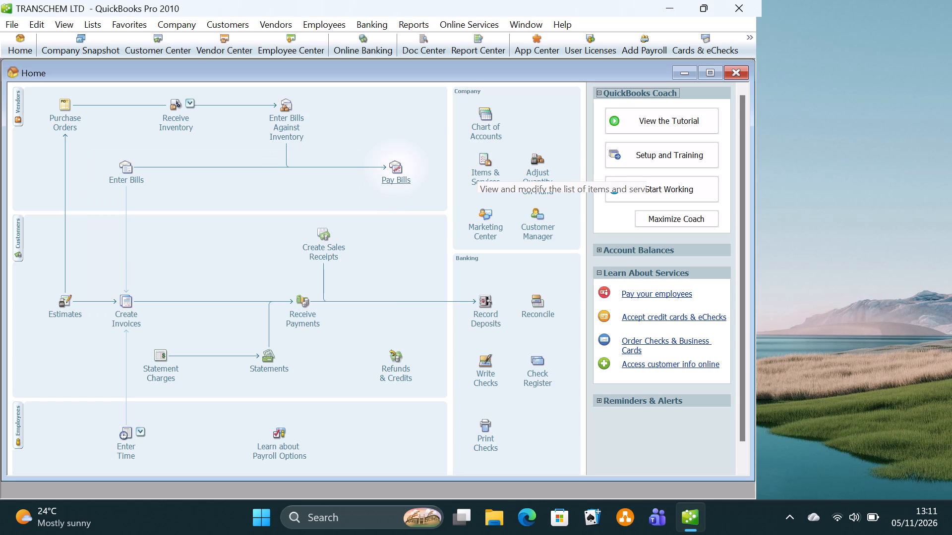
Start a new sales receipt, dismissing the form customization and payment interview offers, and set its payment method to Cash.
{"action": "left_click", "coordinate": [319, 253]}
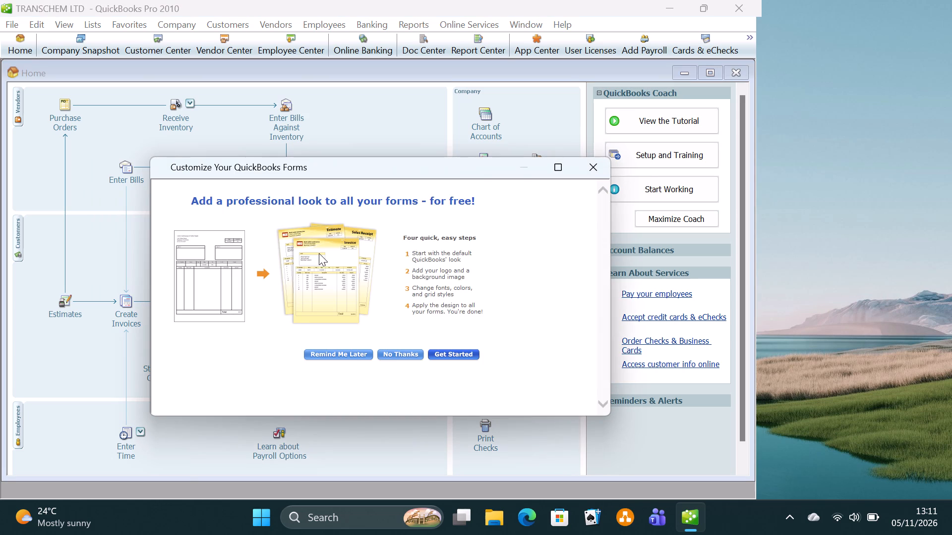
{"action": "left_click", "coordinate": [597, 169]}
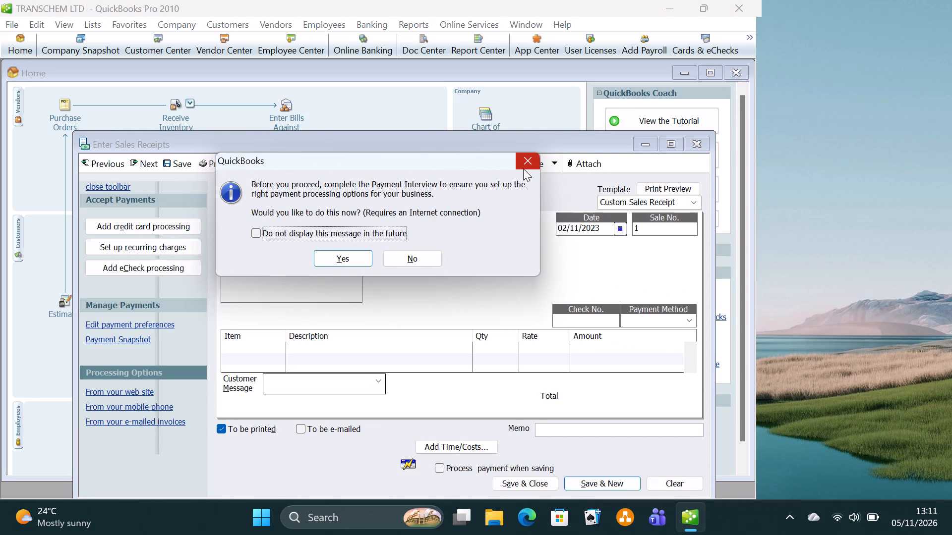
{"action": "left_click", "coordinate": [526, 165]}
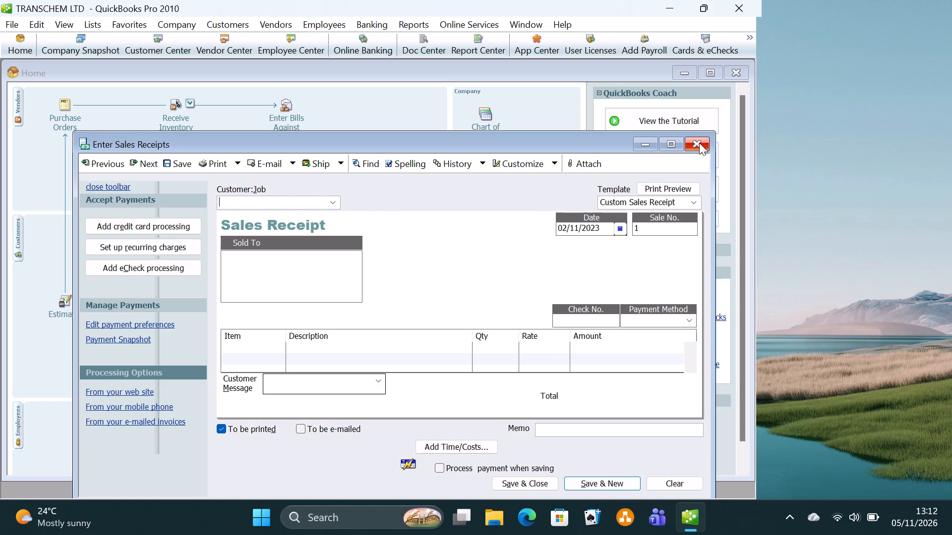
{"action": "left_click", "coordinate": [689, 319]}
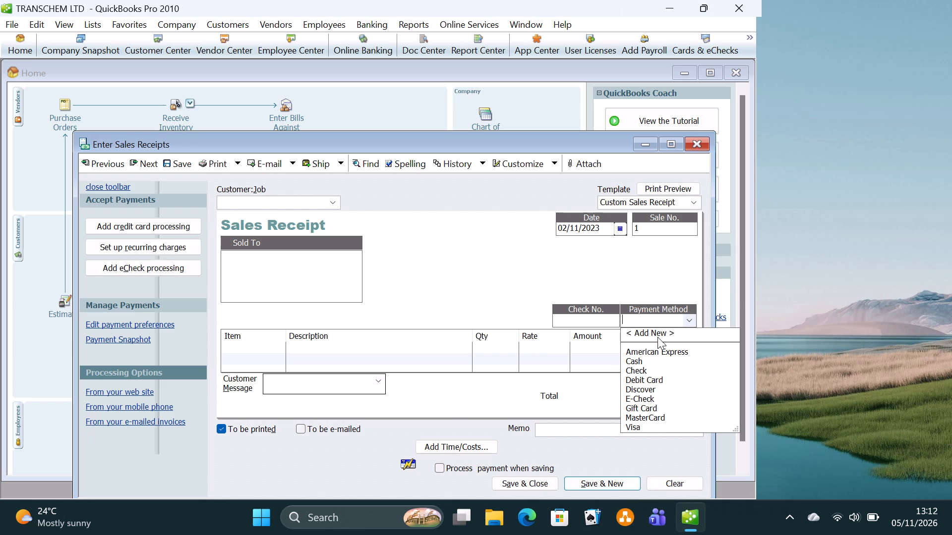
{"action": "left_click", "coordinate": [638, 361]}
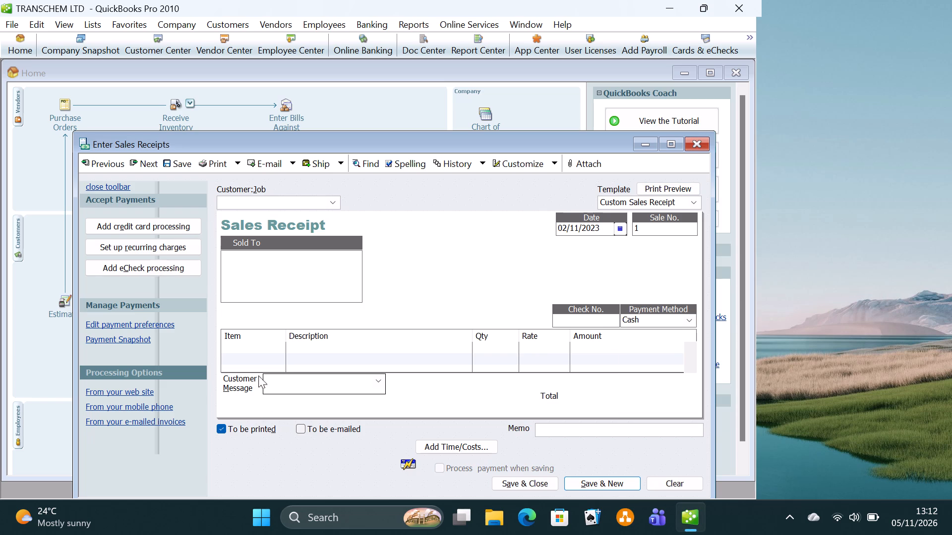
Enter 12 CAUSTIC SODA at a rate of 2,200.00 on the cash receipt and save it, accepting the past date and continuing to another receipt.
{"action": "left_click", "coordinate": [265, 350]}
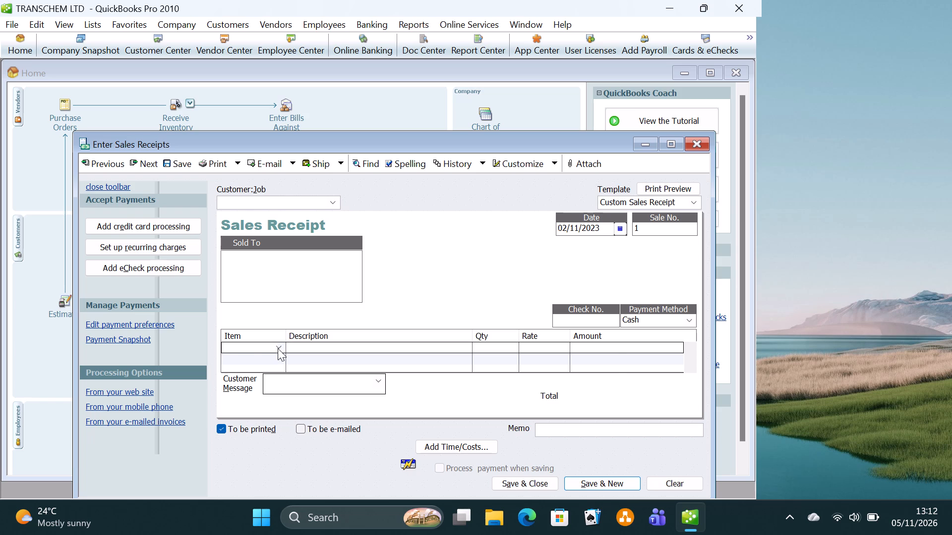
{"action": "left_click", "coordinate": [278, 348]}
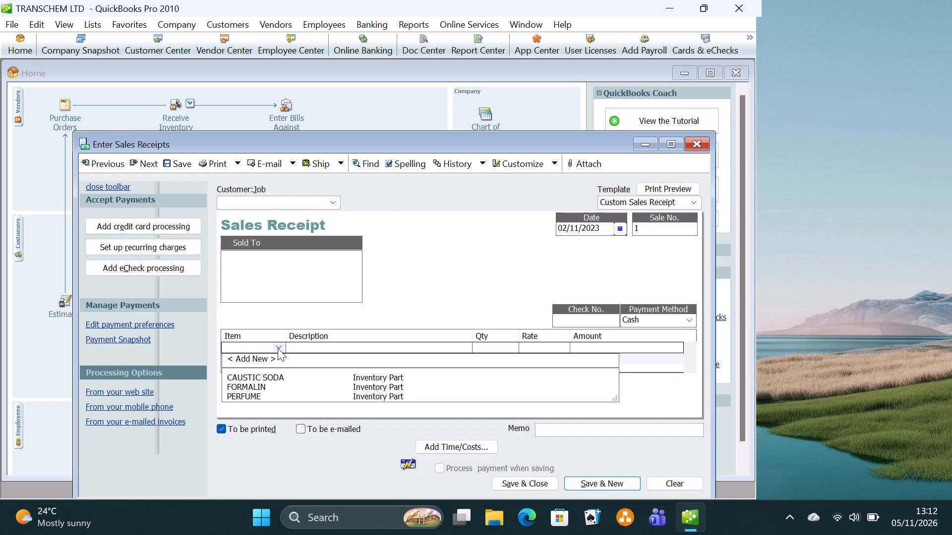
{"action": "left_click", "coordinate": [257, 375]}
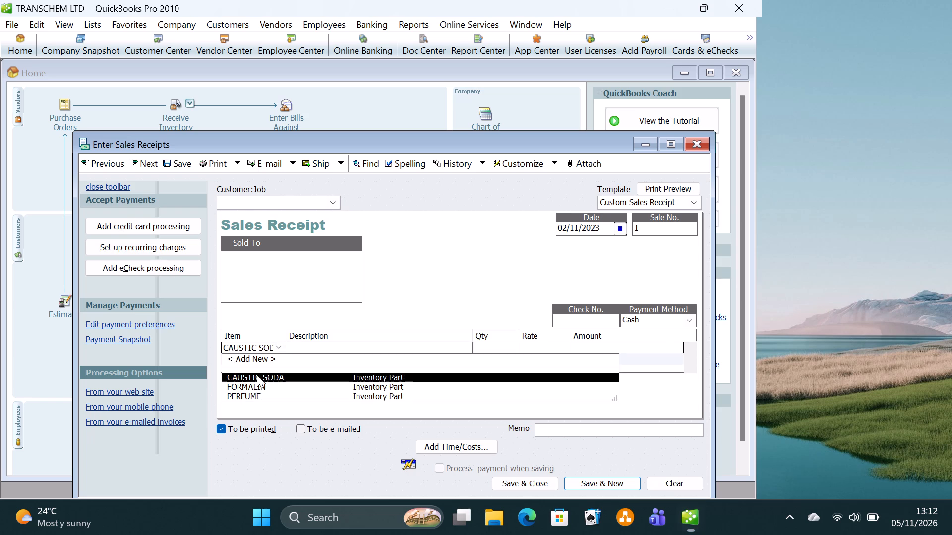
{"action": "left_click", "coordinate": [492, 345]}
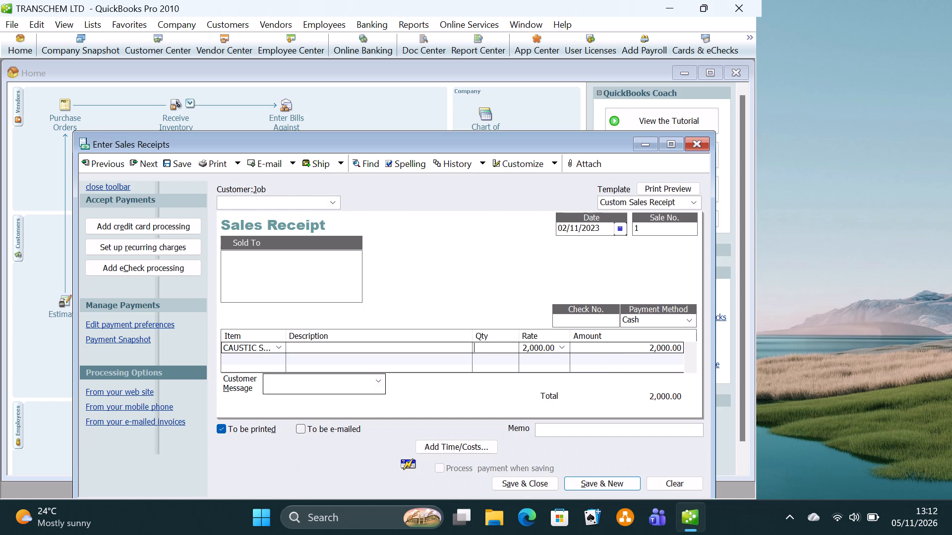
{"action": "type", "text": "12"}
{"action": "left_click", "coordinate": [533, 347]}
{"action": "key", "text": "BackSpace"}
{"action": "key", "text": "2"}
{"action": "left_click", "coordinate": [630, 347]}
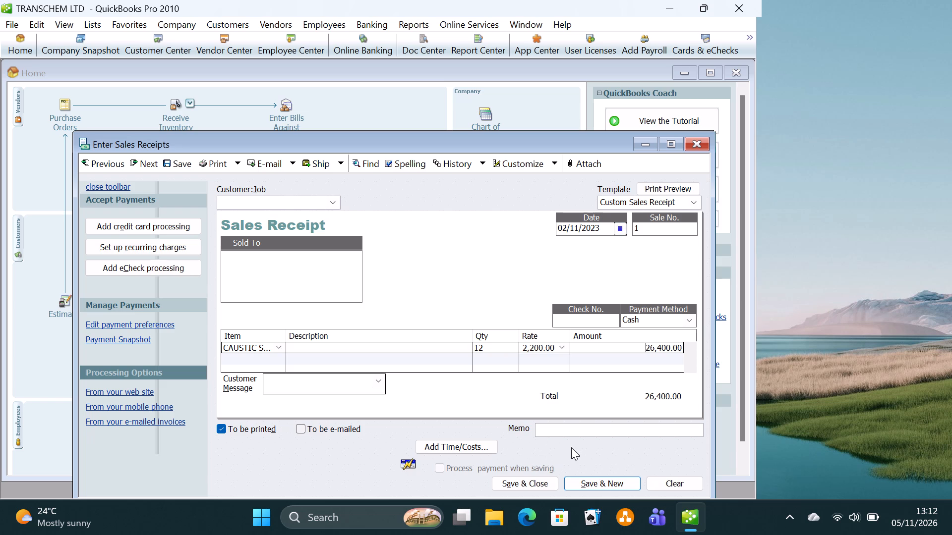
{"action": "left_click", "coordinate": [580, 481]}
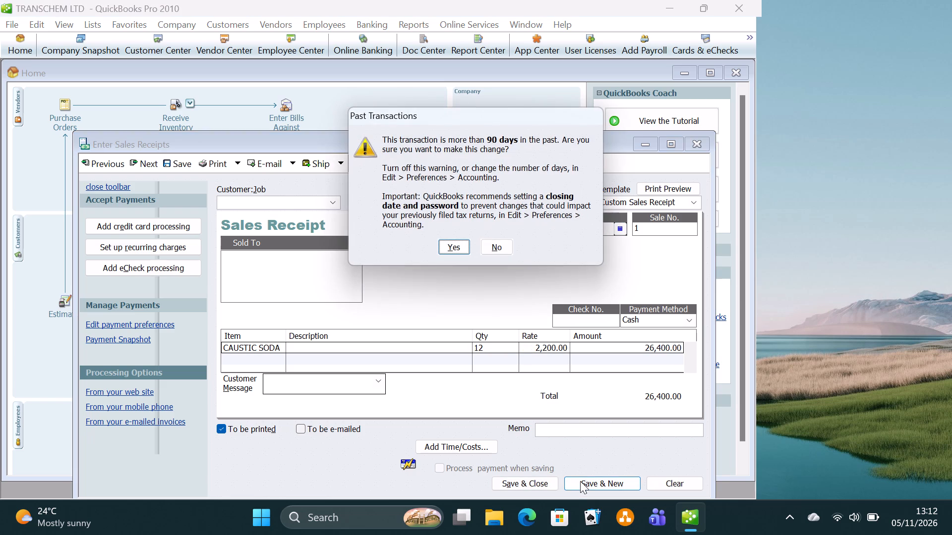
{"action": "left_click", "coordinate": [454, 242]}
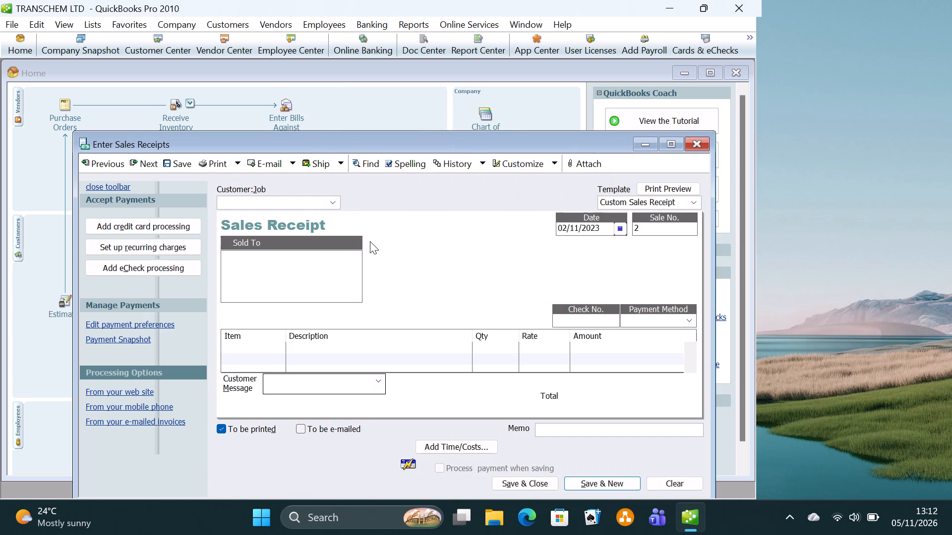
Enter 23 FORMALIN at a rate of 8,000.00 on sales receipt 2, dated 02/11/2023.
{"action": "left_click", "coordinate": [247, 346]}
{"action": "left_click", "coordinate": [274, 344]}
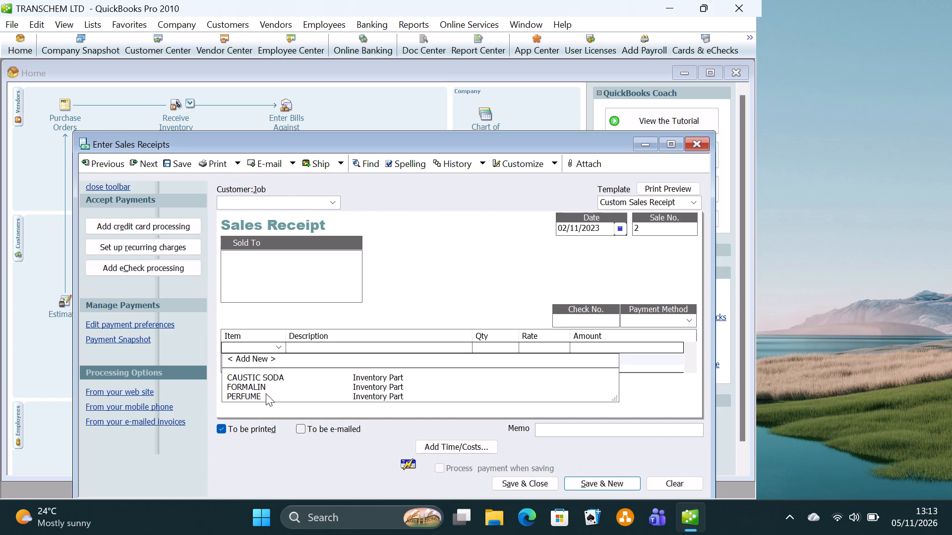
{"action": "left_click", "coordinate": [265, 382]}
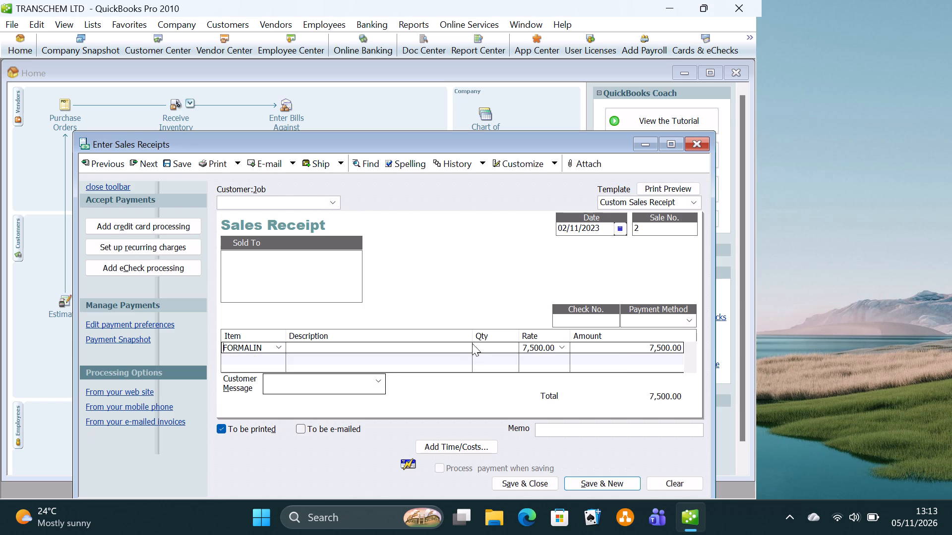
{"action": "left_click", "coordinate": [480, 344]}
{"action": "type", "text": "23"}
{"action": "left_click", "coordinate": [535, 347]}
{"action": "left_click", "coordinate": [535, 347]}
{"action": "key", "text": "BackSpace"}
{"action": "key", "text": "BackSpace"}
{"action": "key", "text": "BackSpace"}
{"action": "type", "text": "80"}
{"action": "left_click", "coordinate": [606, 349]}
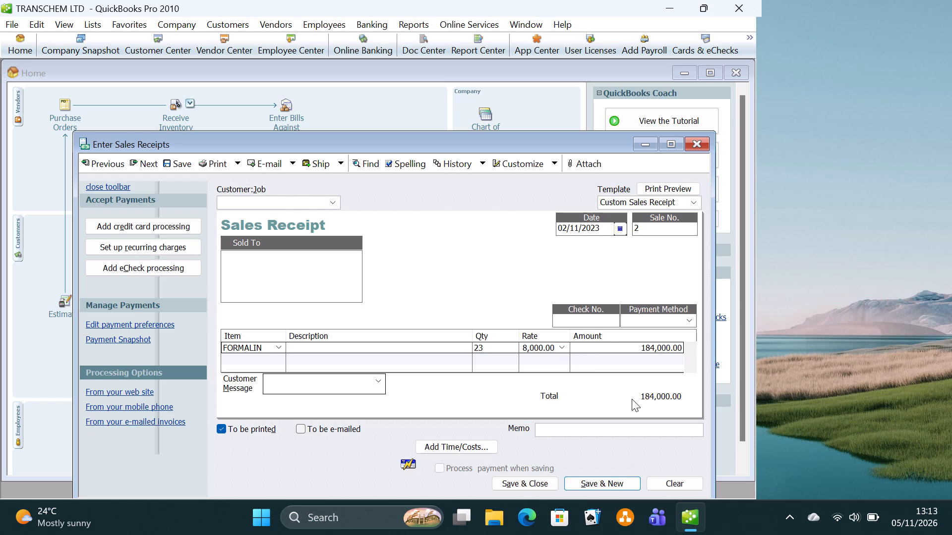
Try to save the FORMALIN receipt, decline the past-date change, and set its payment method to Cash.
{"action": "left_click", "coordinate": [604, 480]}
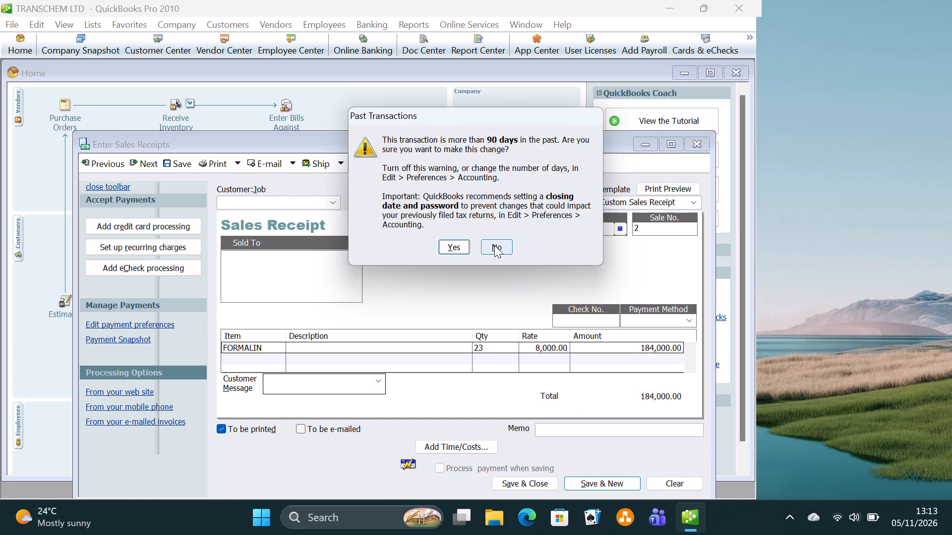
{"action": "left_click", "coordinate": [494, 245]}
{"action": "left_click", "coordinate": [690, 320]}
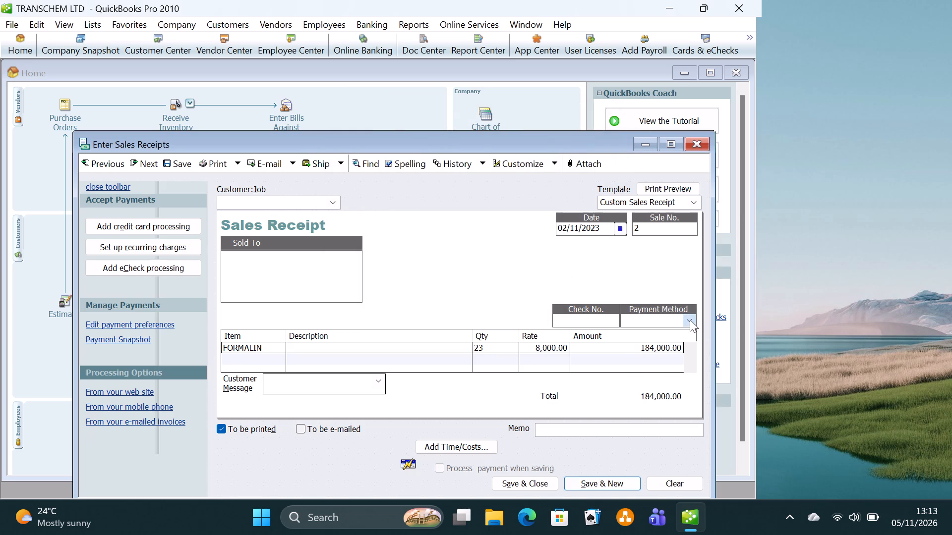
{"action": "left_click", "coordinate": [642, 360]}
Save the FORMALIN sales receipt and continue to a new blank receipt.
{"action": "left_click", "coordinate": [582, 484]}
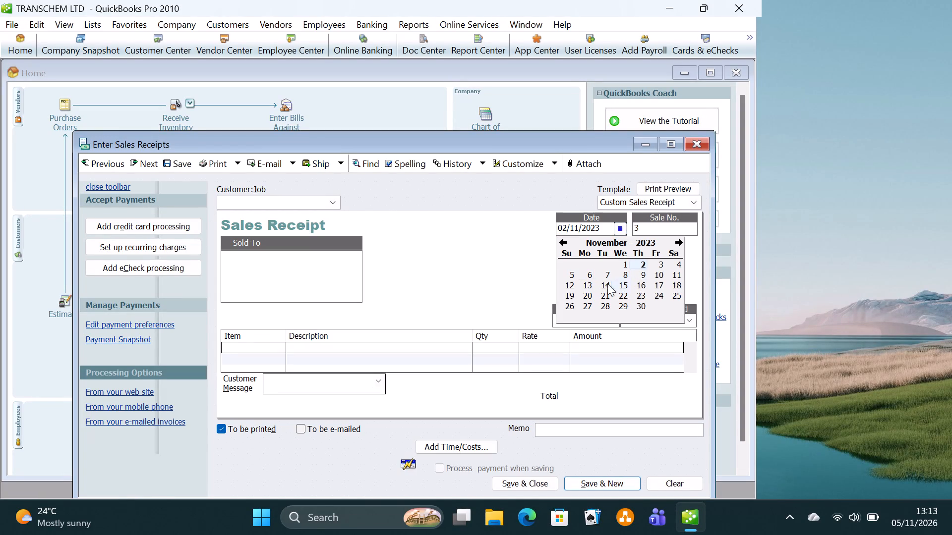
Date sales receipt 3 as 04/11/2023 and enter FORMALIN with a quantity of 10.
{"action": "left_click", "coordinate": [674, 264]}
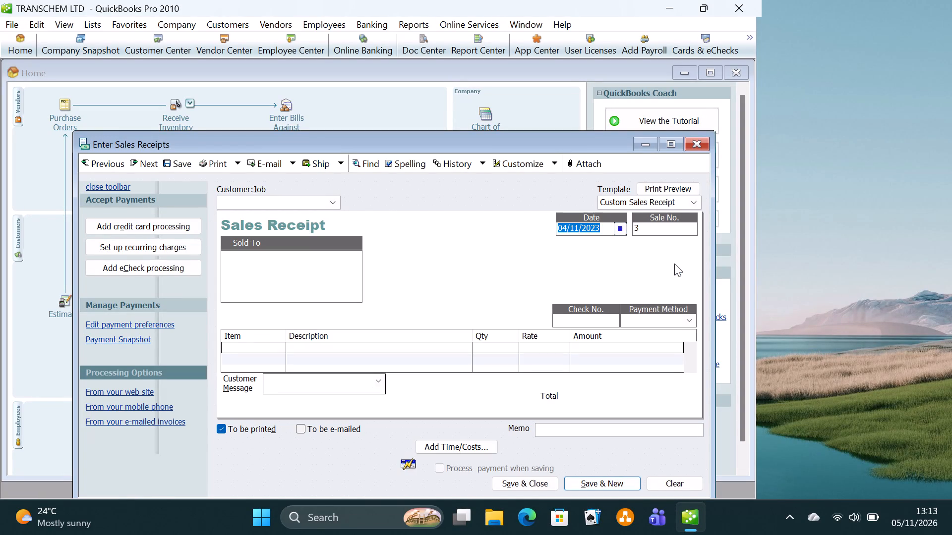
{"action": "left_click_drag", "start_coordinate": [262, 345], "coordinate": [277, 344]}
{"action": "left_click", "coordinate": [277, 344]}
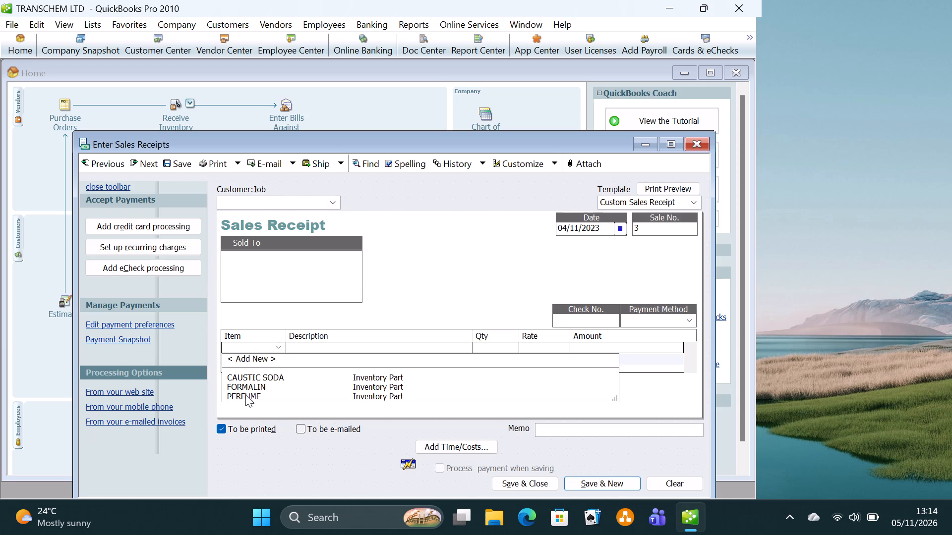
{"action": "left_click", "coordinate": [256, 386]}
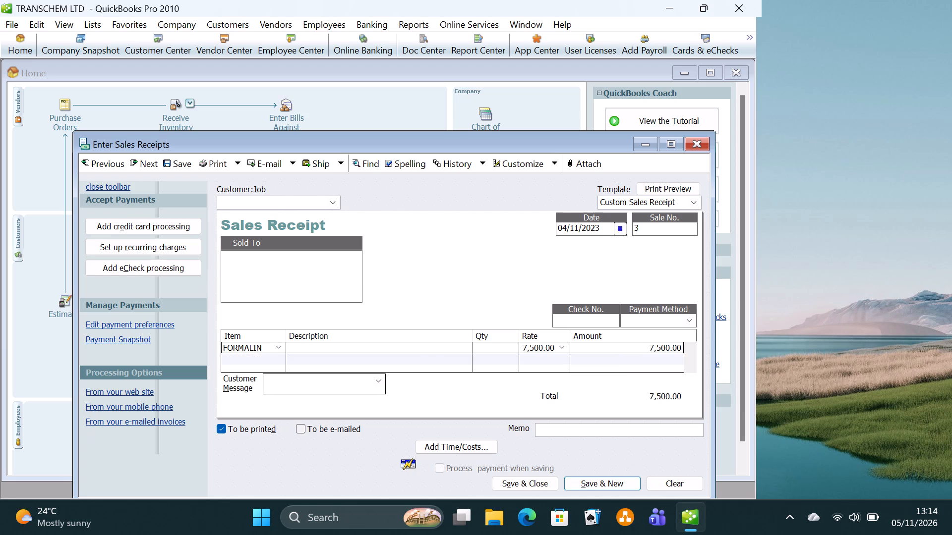
{"action": "left_click", "coordinate": [478, 349]}
{"action": "key", "text": "1"}
{"action": "key", "text": "0"}
Set the FORMALIN rate on sales receipt 3 to 9,500.00.
{"action": "left_click", "coordinate": [535, 348]}
{"action": "key", "text": "BackSpace"}
{"action": "key", "text": "BackSpace"}
{"action": "key", "text": "BackSpace"}
{"action": "type", "text": "96"}
{"action": "key", "text": "BackSpace"}
{"action": "type", "text": "50"}
{"action": "key", "text": "BackSpace"}
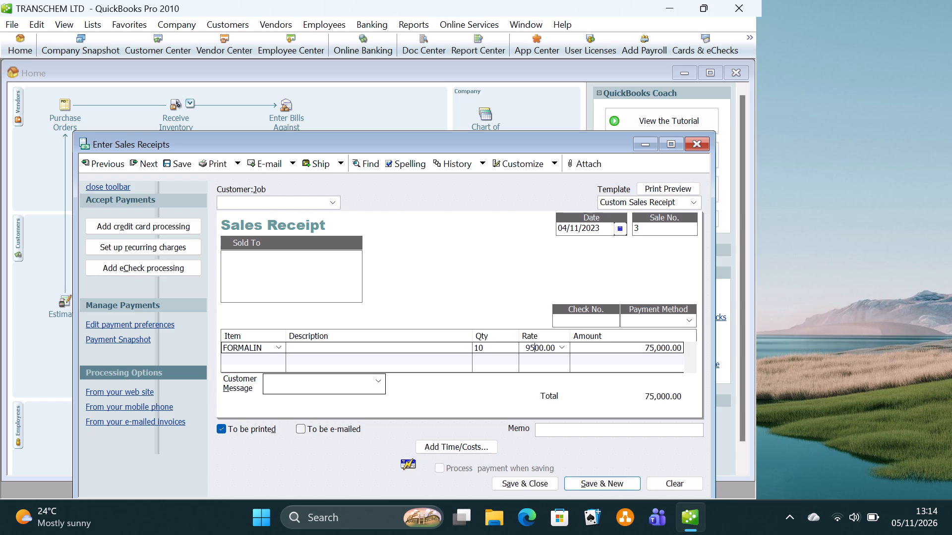
{"action": "left_click", "coordinate": [628, 349]}
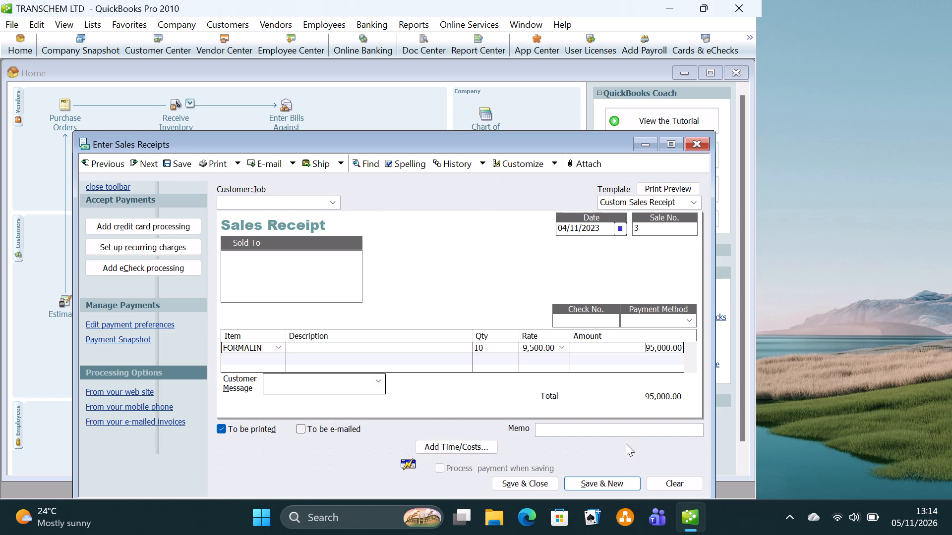
Set the payment method of sales receipt 3 to Cash and save it, accepting the past date and continuing to another receipt.
{"action": "left_click", "coordinate": [689, 320]}
{"action": "left_click", "coordinate": [634, 361]}
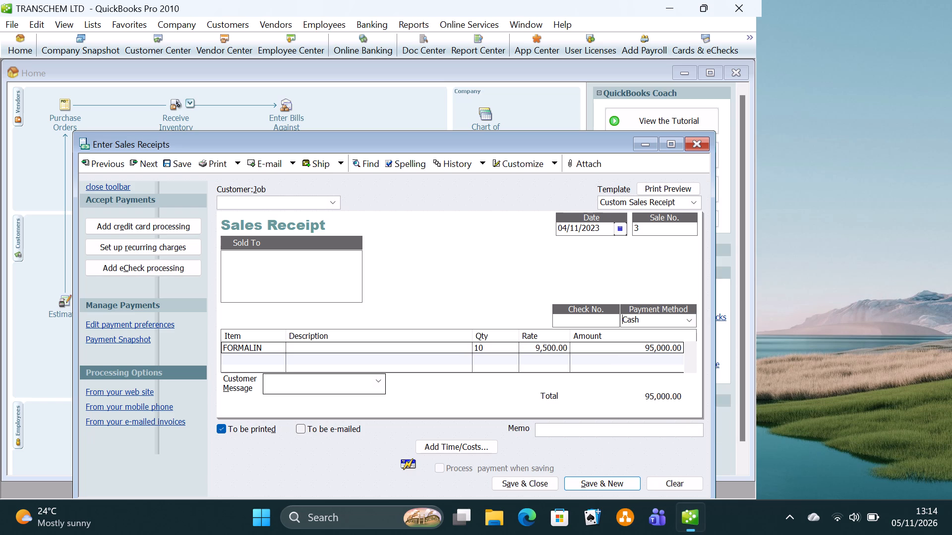
{"action": "left_click", "coordinate": [589, 482]}
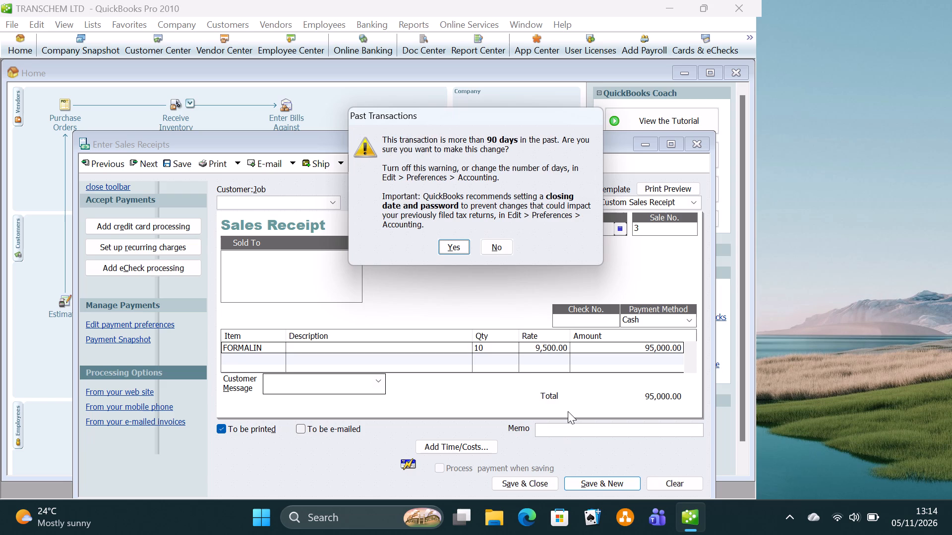
{"action": "left_click", "coordinate": [455, 245]}
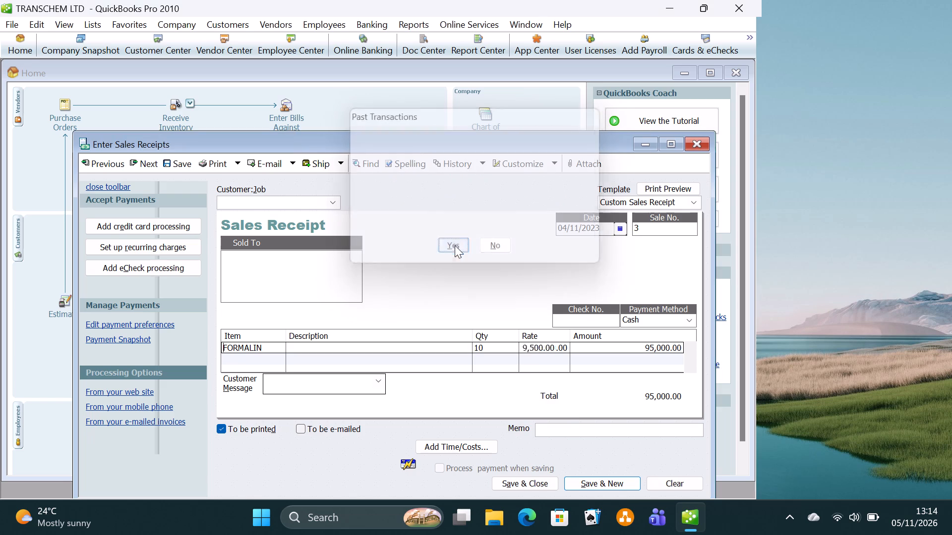
Date sales receipt 4 as 06/11/2023 and enter CAUSTIC SODA with a quantity of 14.
{"action": "left_click", "coordinate": [623, 229]}
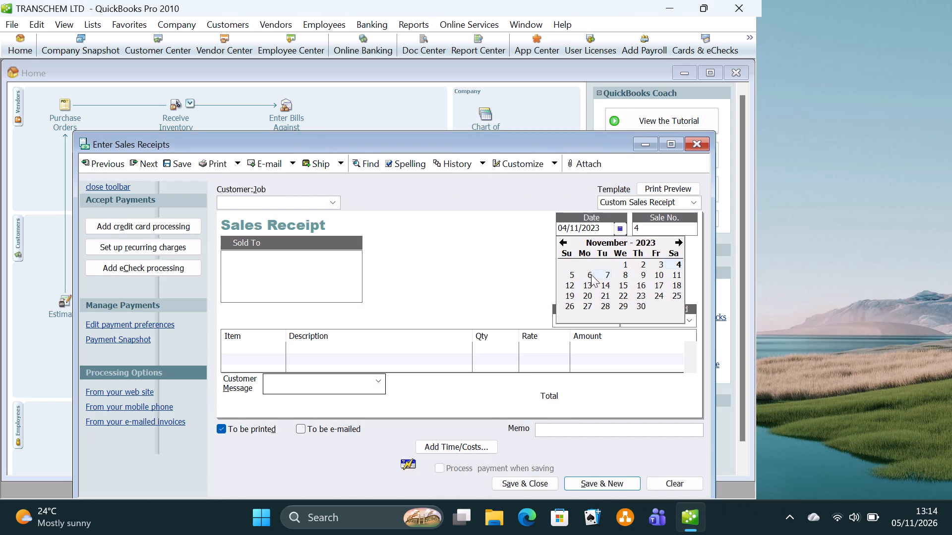
{"action": "left_click", "coordinate": [590, 276]}
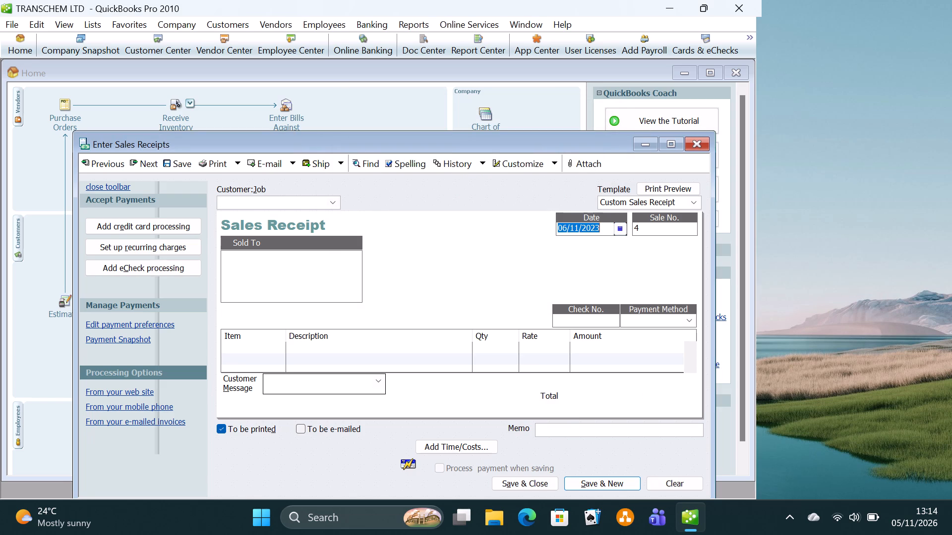
{"action": "left_click", "coordinate": [249, 354]}
{"action": "left_click", "coordinate": [278, 346]}
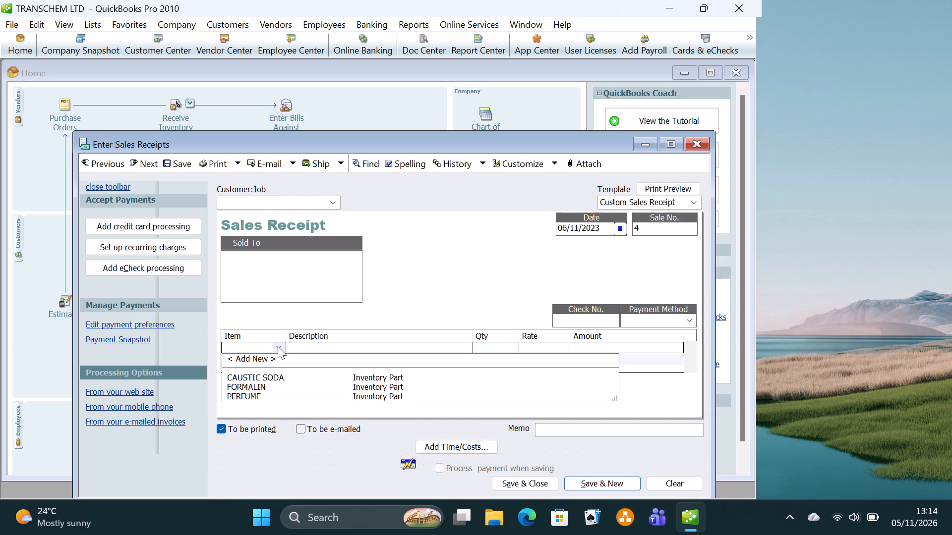
{"action": "left_click", "coordinate": [262, 373]}
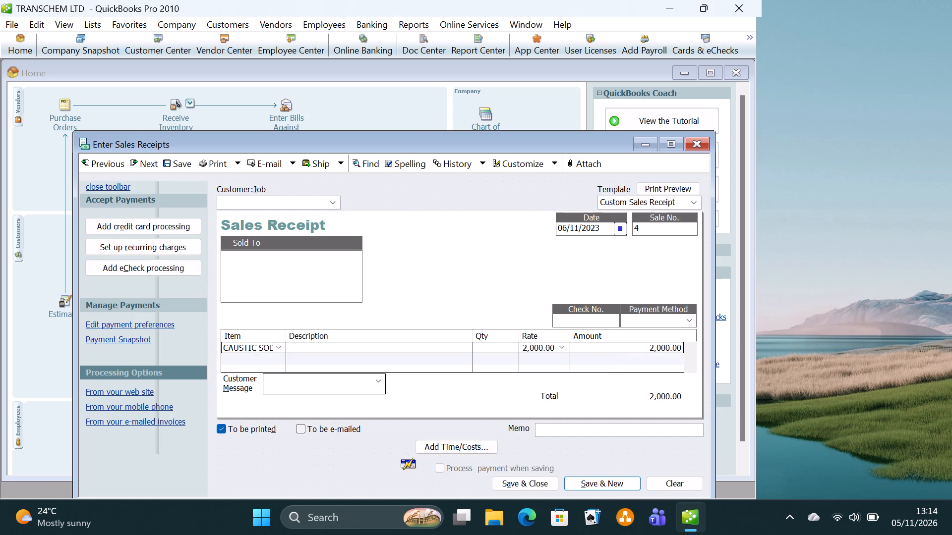
{"action": "left_click", "coordinate": [482, 347]}
{"action": "type", "text": "14"}
Set the CAUSTIC SODA rate on sales receipt 4 to 1,200.00.
{"action": "left_click", "coordinate": [528, 346]}
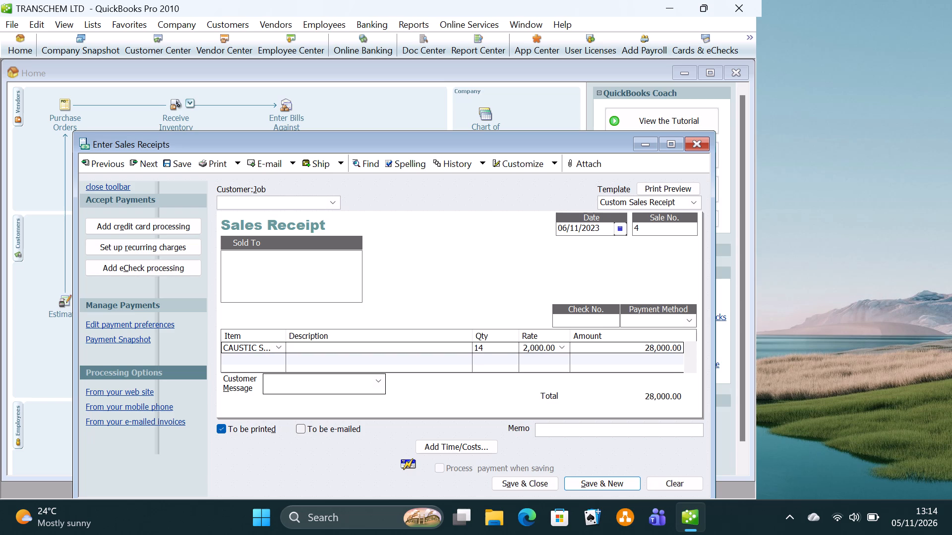
{"action": "left_click", "coordinate": [533, 345]}
{"action": "key", "text": "BackSpace"}
{"action": "key", "text": "BackSpace"}
{"action": "type", "text": "12"}
{"action": "key", "text": "BackSpace"}
{"action": "key", "text": "BackSpace"}
{"action": "key", "text": "BackSpace"}
{"action": "type", "text": "12"}
{"action": "left_click", "coordinate": [619, 351]}
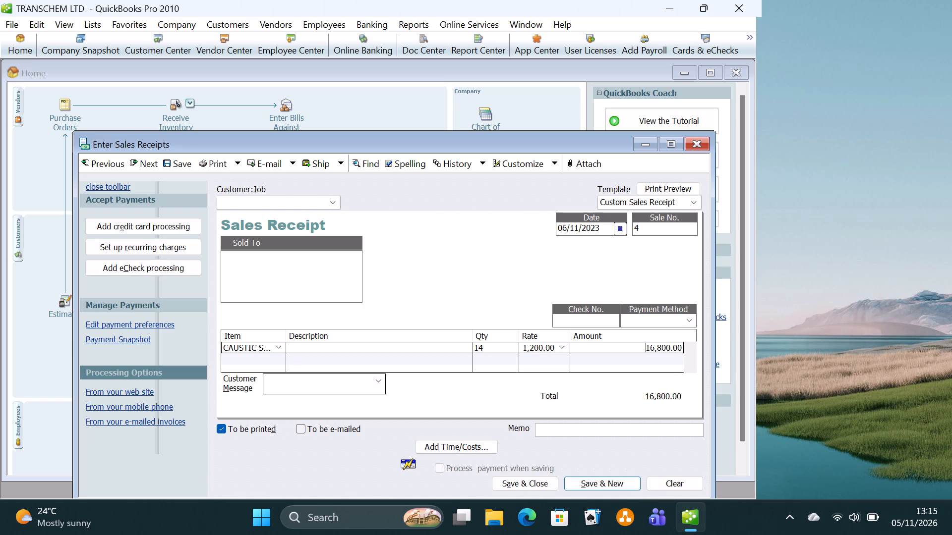
Set the payment method of sales receipt 4 to Cash and save it, accepting the past date and continuing to another receipt.
{"action": "left_click", "coordinate": [685, 325]}
{"action": "left_click", "coordinate": [645, 364]}
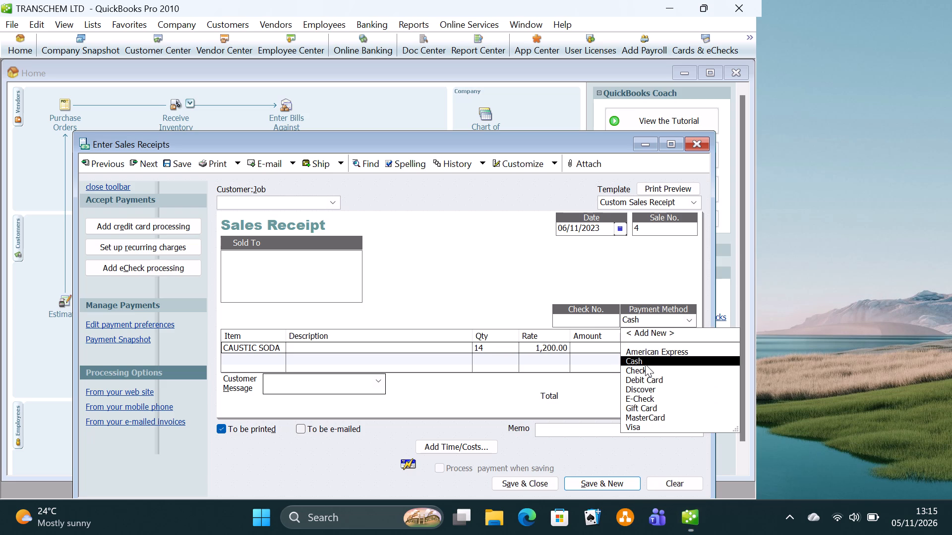
{"action": "left_click", "coordinate": [595, 481]}
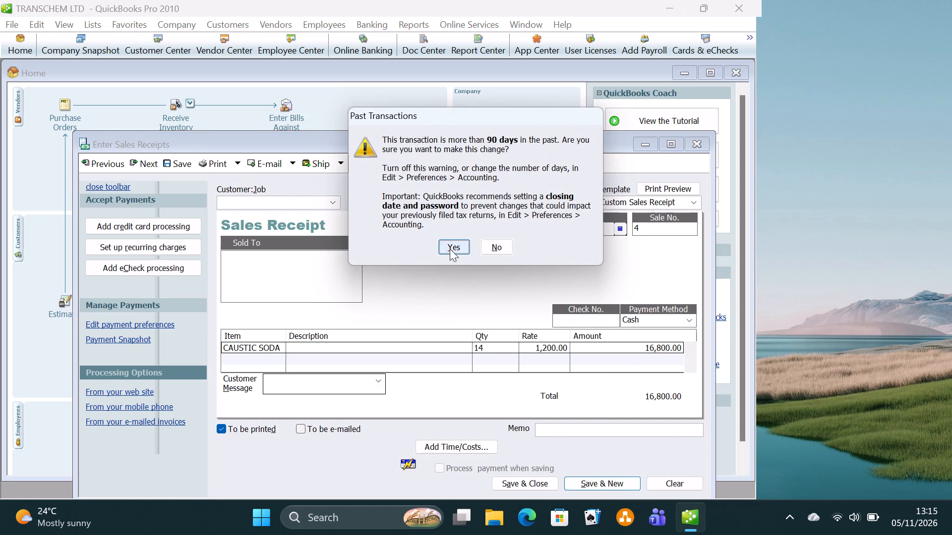
{"action": "left_click", "coordinate": [450, 249]}
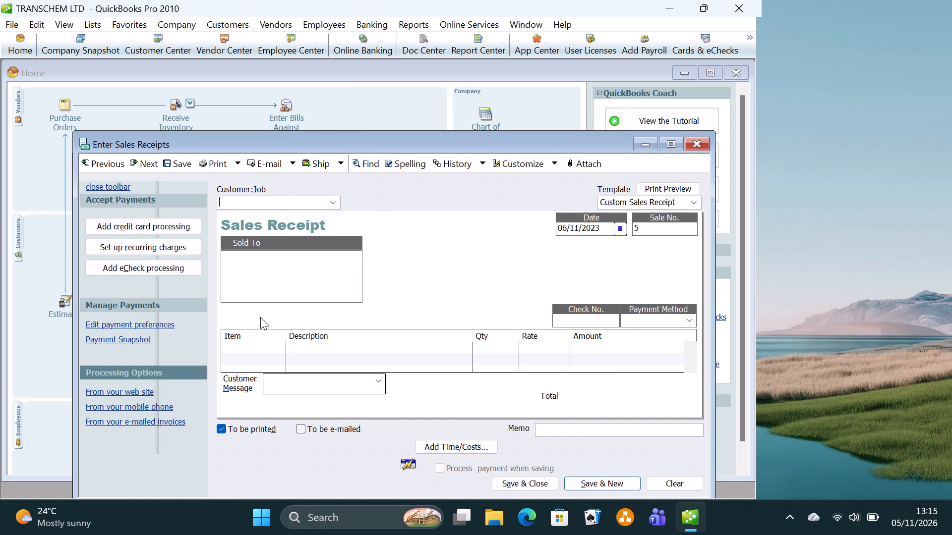
Date sales receipt 5 as 08/11/2023 and enter FORMALIN with a quantity of 15.
{"action": "left_click", "coordinate": [620, 226]}
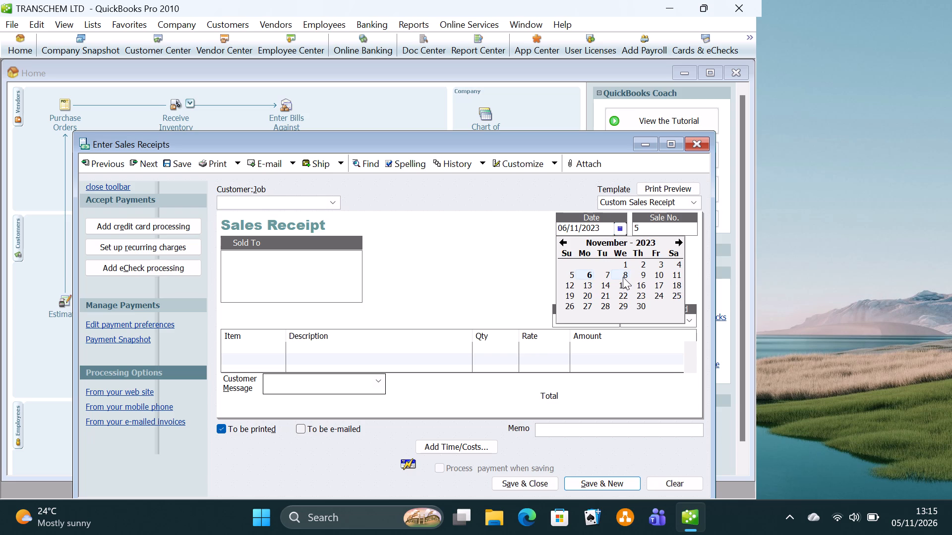
{"action": "left_click", "coordinate": [623, 276]}
{"action": "left_click", "coordinate": [277, 352]}
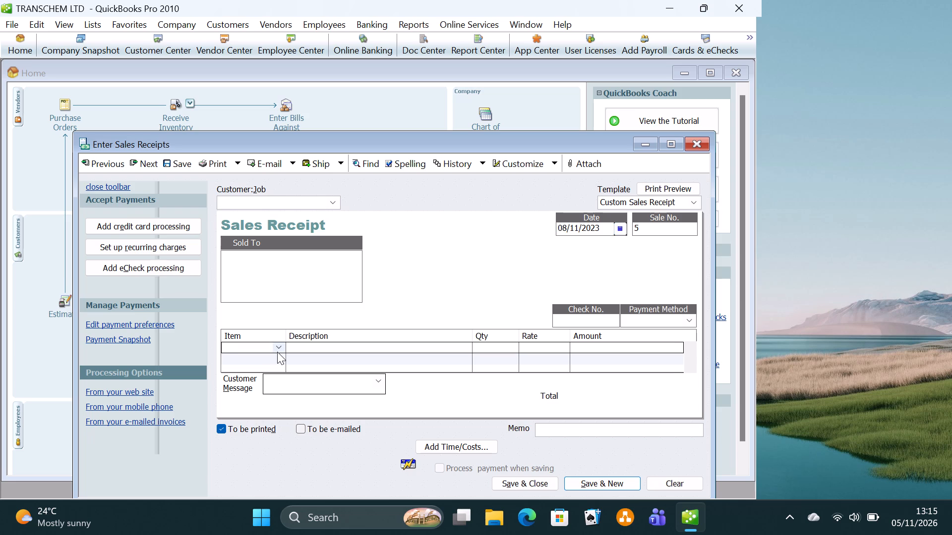
{"action": "left_click", "coordinate": [279, 347]}
{"action": "left_click", "coordinate": [267, 385]}
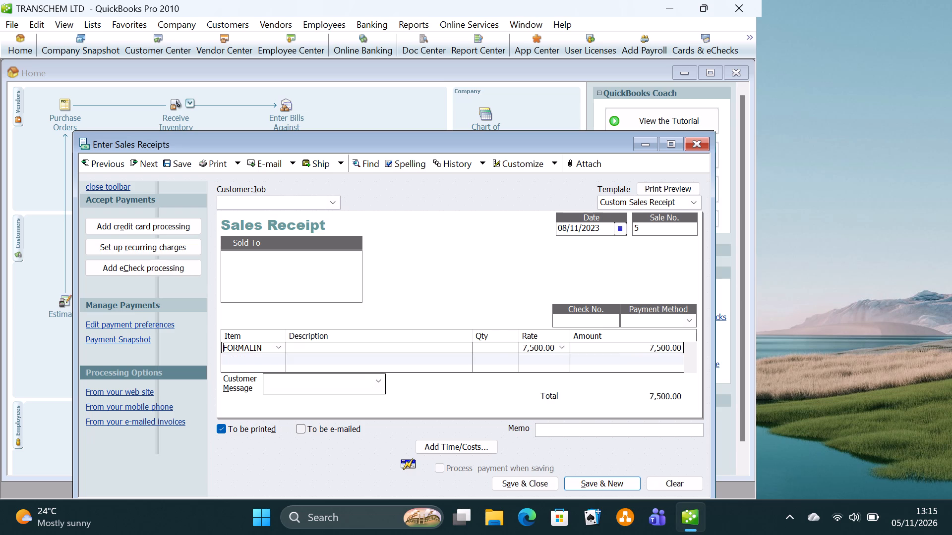
{"action": "left_click", "coordinate": [485, 347]}
{"action": "type", "text": "15"}
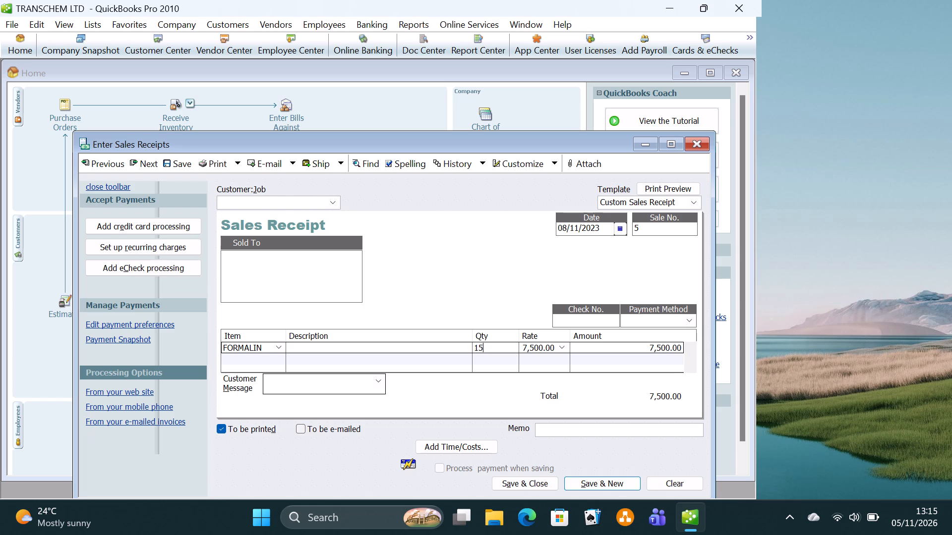
Set the FORMALIN rate on sales receipt 5 to 8,300.00.
{"action": "left_click", "coordinate": [534, 347]}
{"action": "key", "text": "BackSpace"}
{"action": "key", "text": "BackSpace"}
{"action": "key", "text": "BackSpace"}
{"action": "type", "text": "330"}
{"action": "key", "text": "BackSpace"}
{"action": "key", "text": "BackSpace"}
{"action": "key", "text": "BackSpace"}
{"action": "type", "text": "83"}
{"action": "left_click", "coordinate": [610, 349]}
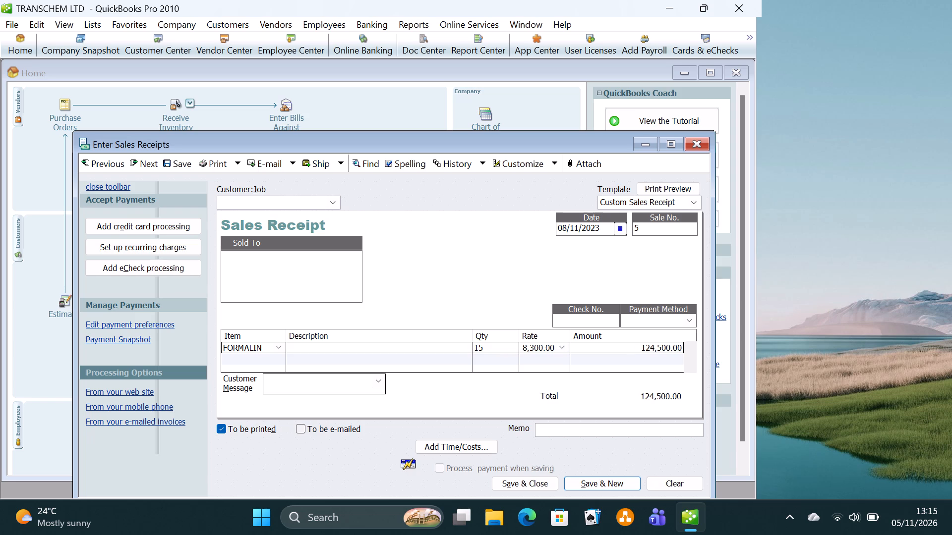
Set the payment method of sales receipt 5 to Cash and save it, accepting the past date and continuing to another receipt.
{"action": "left_click", "coordinate": [691, 321]}
{"action": "left_click", "coordinate": [643, 360]}
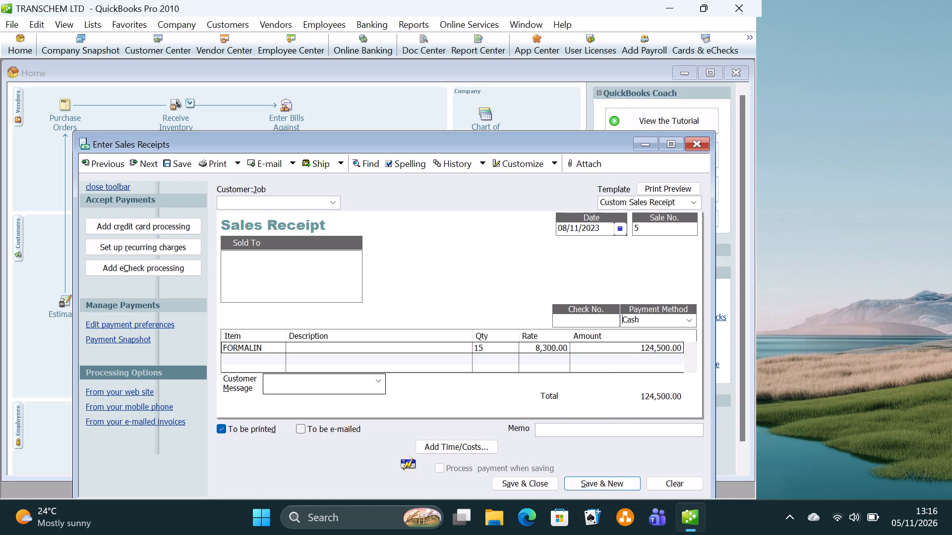
{"action": "left_click", "coordinate": [601, 480]}
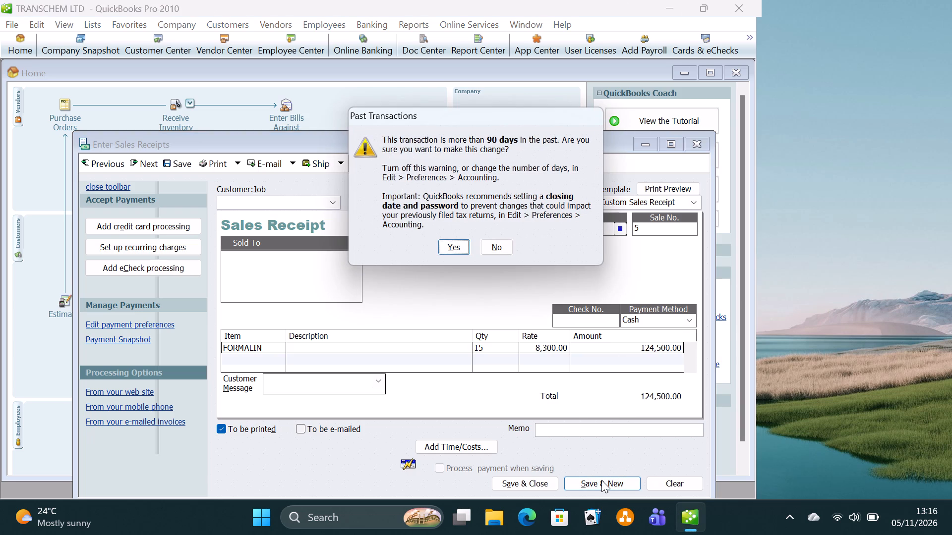
{"action": "left_click", "coordinate": [455, 243]}
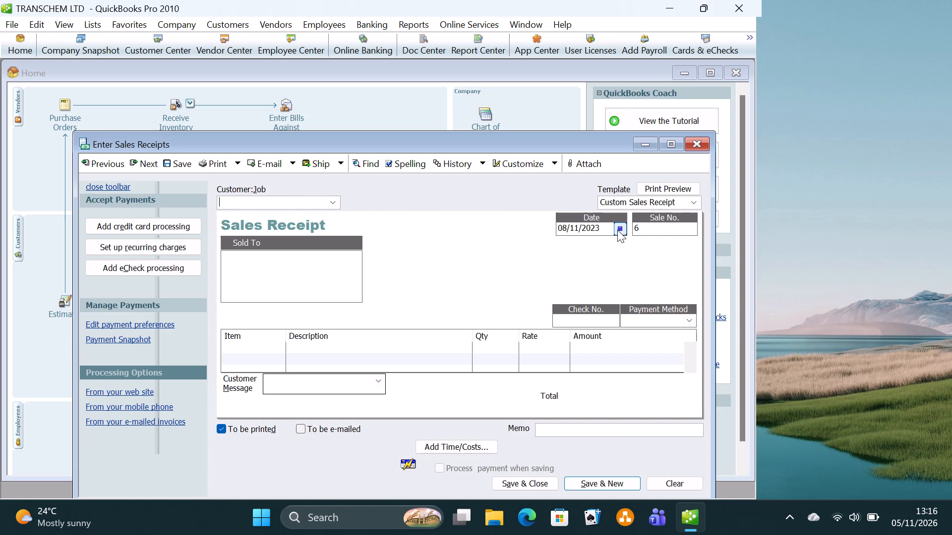
Date sales receipt 6 as 10/11/2023 and enter PERFUME with a quantity of 130 at a rate of 700.00.
{"action": "left_click", "coordinate": [618, 229]}
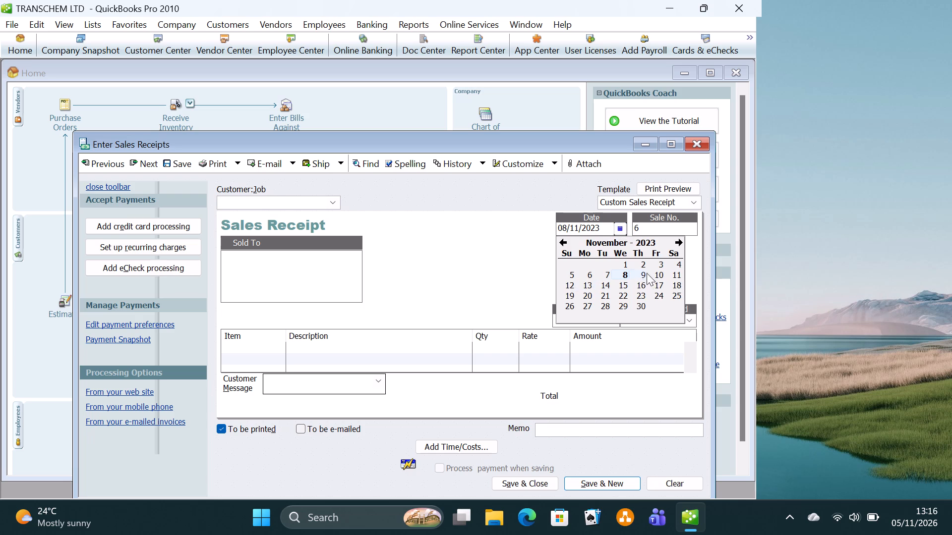
{"action": "left_click", "coordinate": [658, 274]}
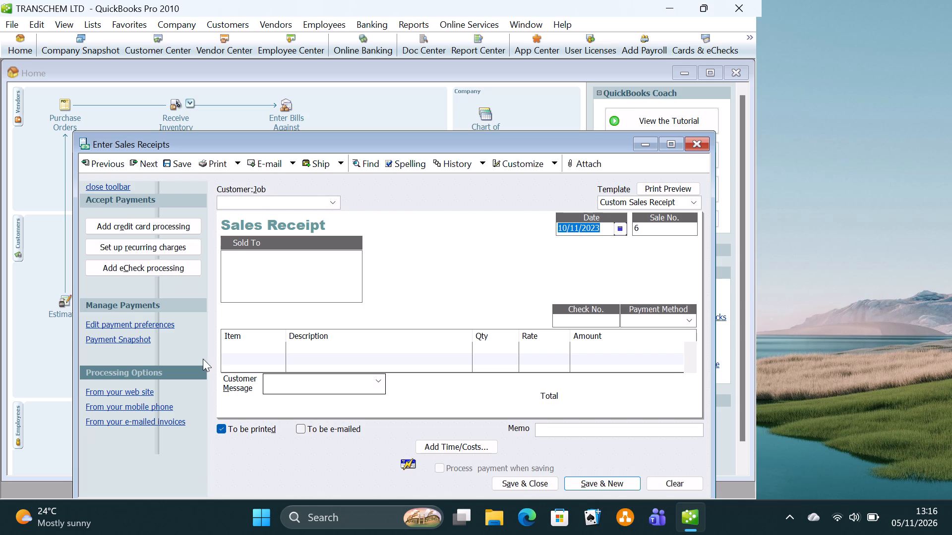
{"action": "left_click", "coordinate": [235, 350]}
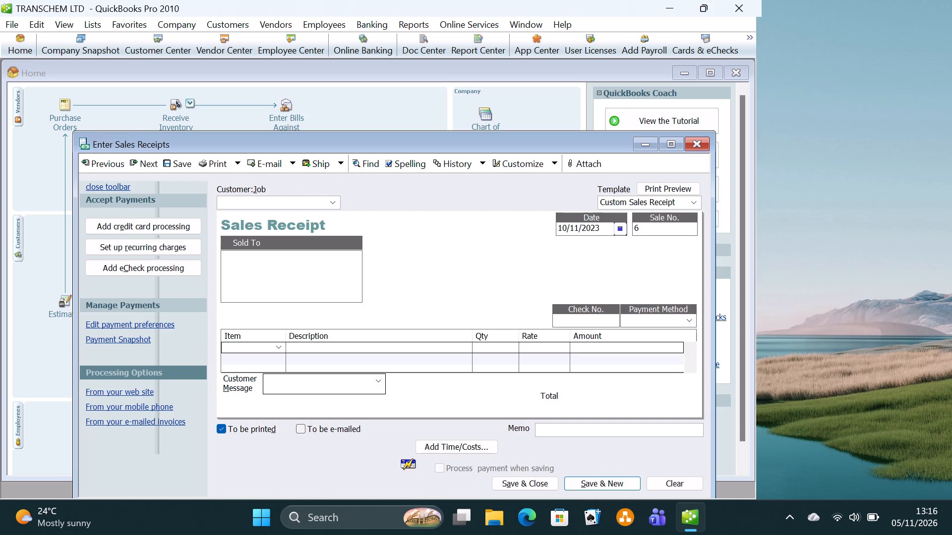
{"action": "left_click", "coordinate": [278, 345]}
{"action": "left_click", "coordinate": [253, 396]}
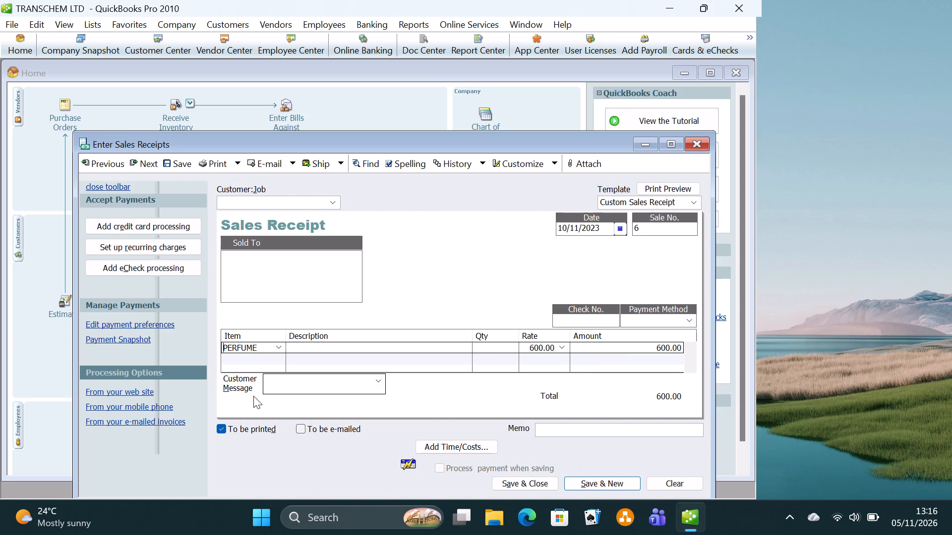
{"action": "left_click", "coordinate": [496, 340]}
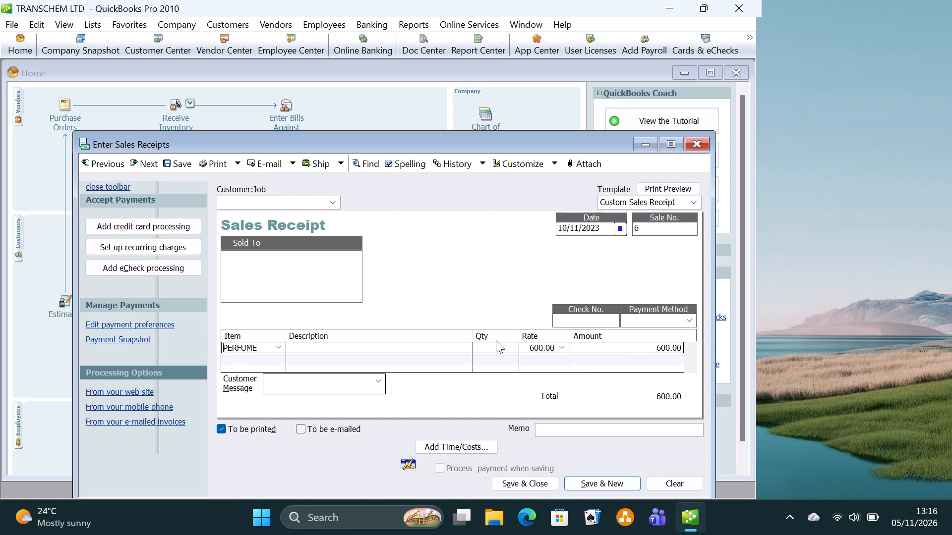
{"action": "left_click", "coordinate": [497, 346]}
{"action": "type", "text": "1390"}
{"action": "key", "text": "BackSpace"}
{"action": "key", "text": "BackSpace"}
{"action": "key", "text": "0"}
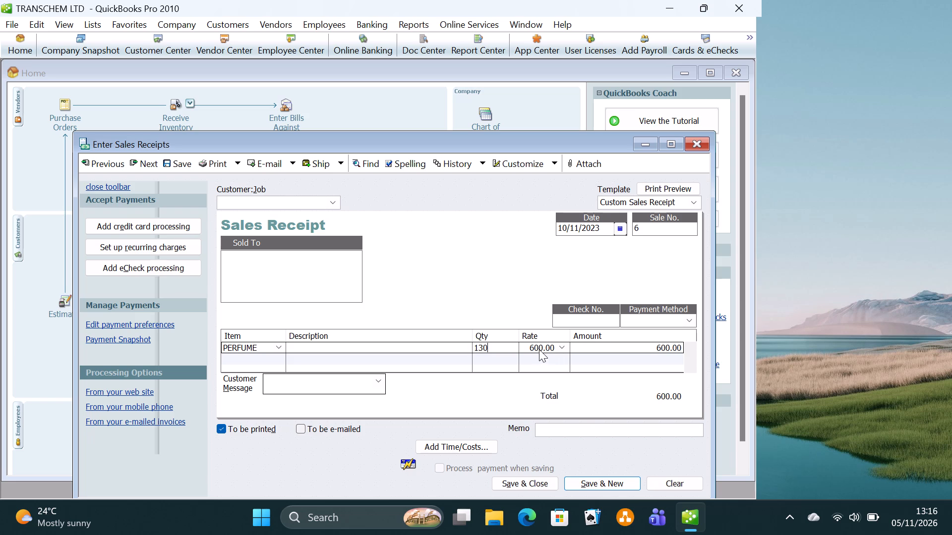
{"action": "left_click", "coordinate": [534, 344]}
{"action": "key", "text": "BackSpace"}
{"action": "key", "text": "7"}
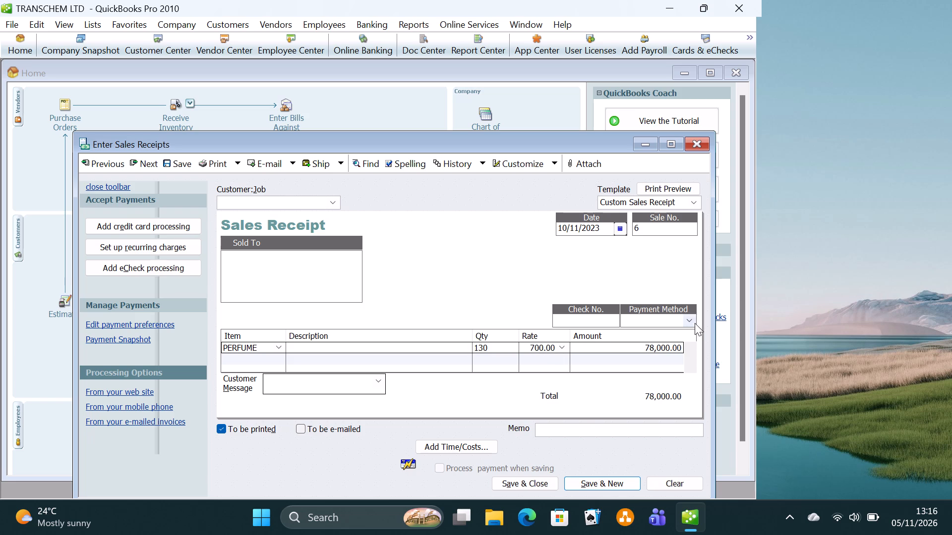
Set the payment method of sales receipt 6 to Cash, save it with the past date accepted, and close the receipt form.
{"action": "left_click", "coordinate": [690, 321]}
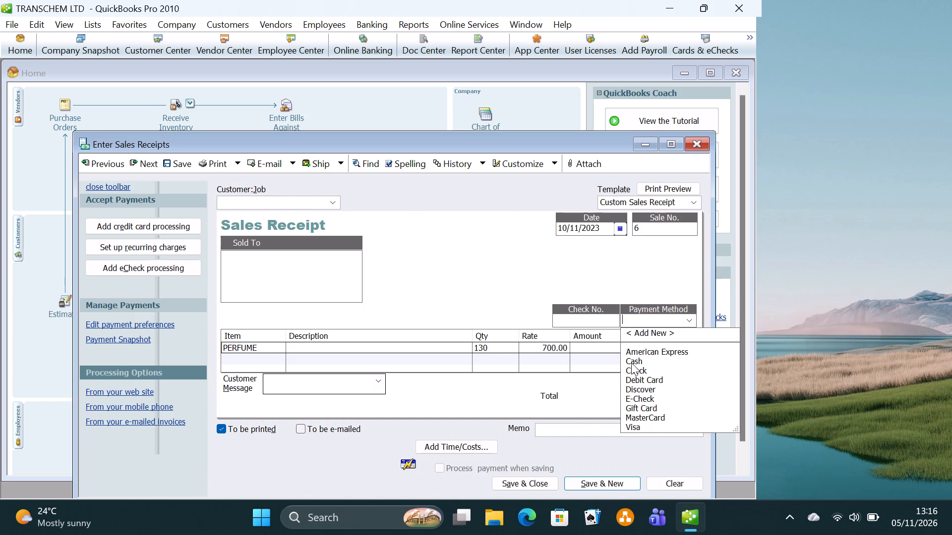
{"action": "left_click", "coordinate": [632, 359]}
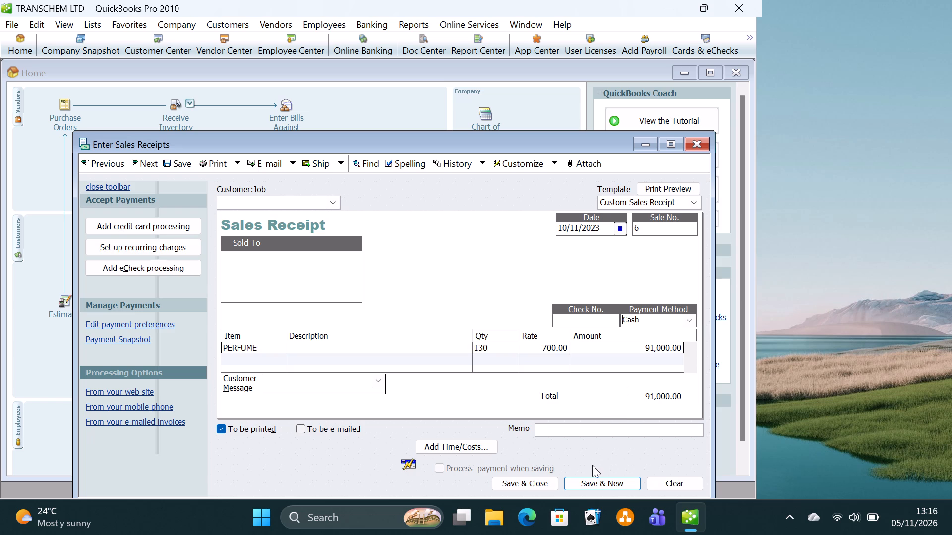
{"action": "left_click", "coordinate": [537, 483]}
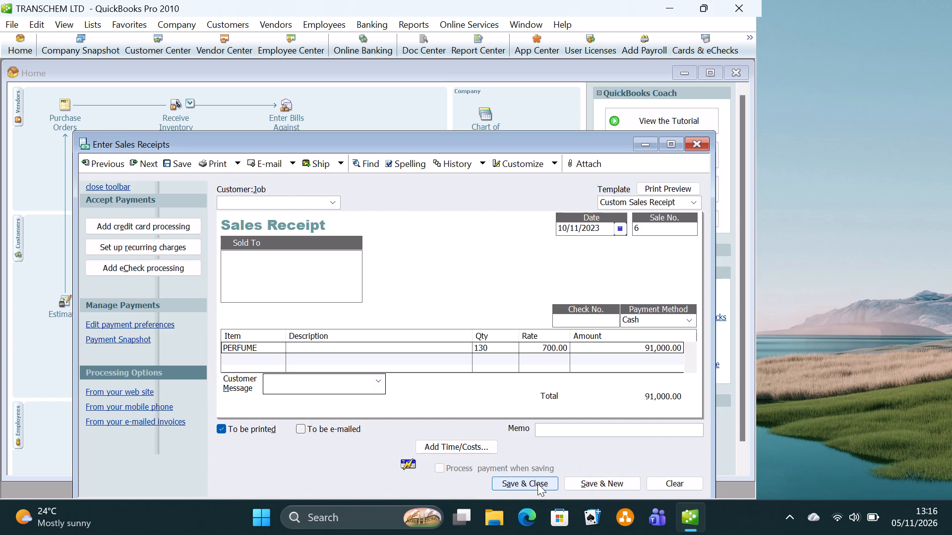
{"action": "left_click", "coordinate": [453, 247]}
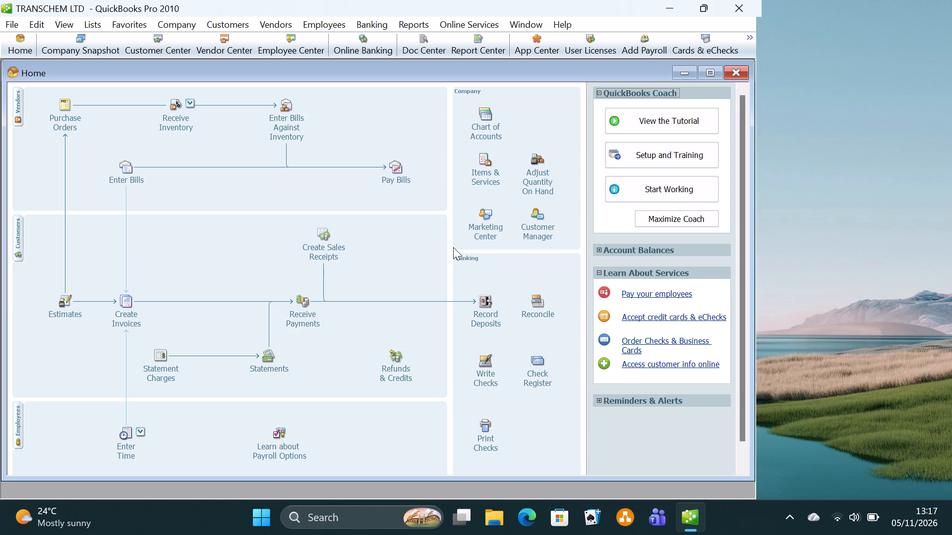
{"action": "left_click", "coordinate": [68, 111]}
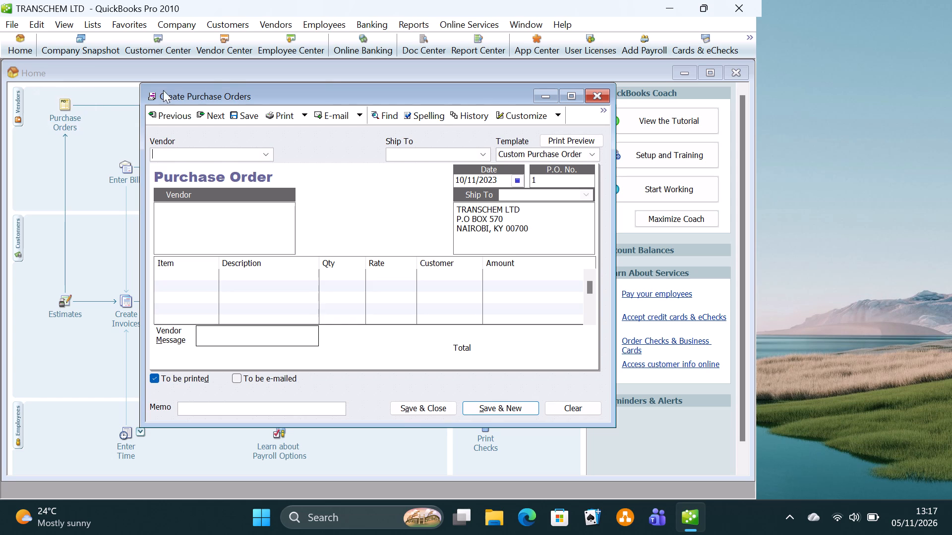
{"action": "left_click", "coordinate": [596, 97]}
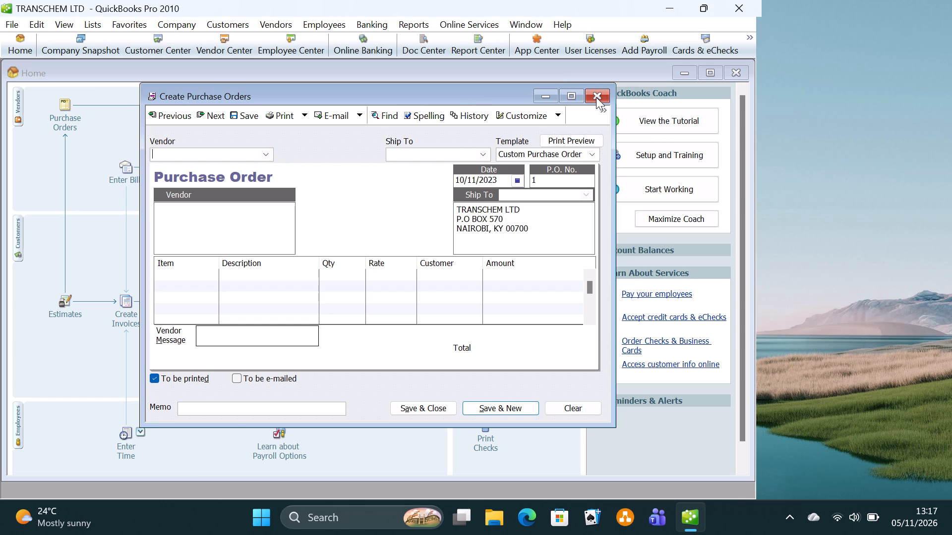